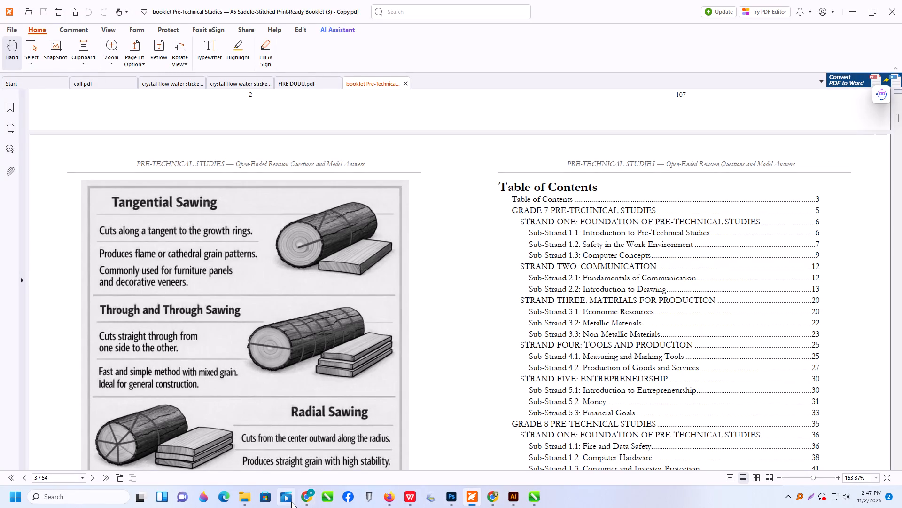
In File Explorer, clear the BOOK search in the ALEKH folder so that all its files are listed.
click(243, 498)
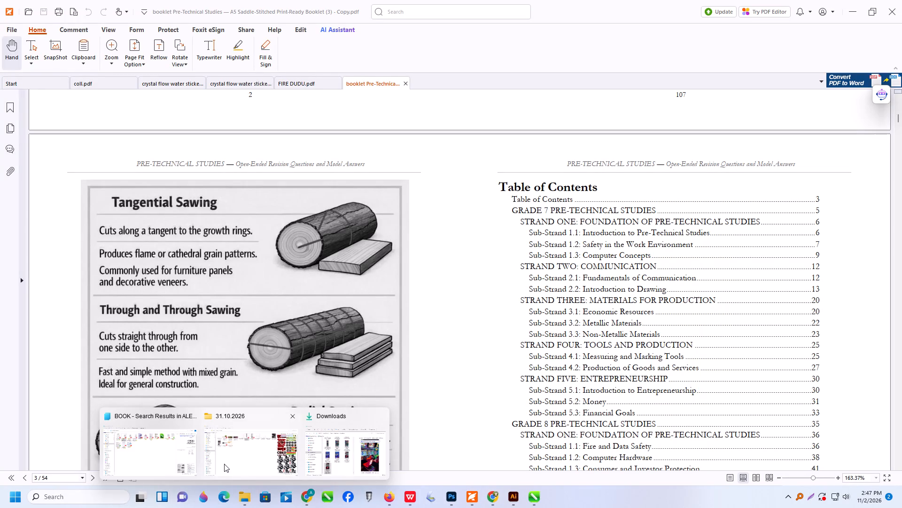
click(165, 458)
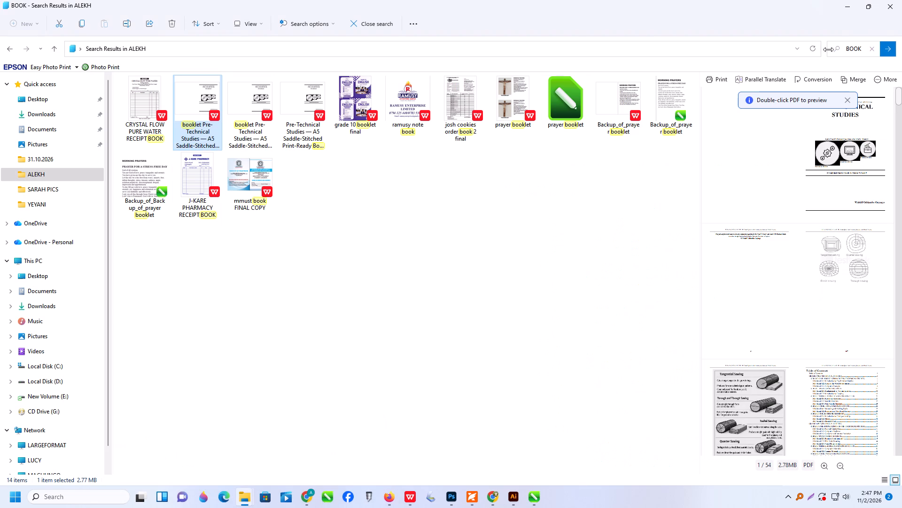
click(875, 48)
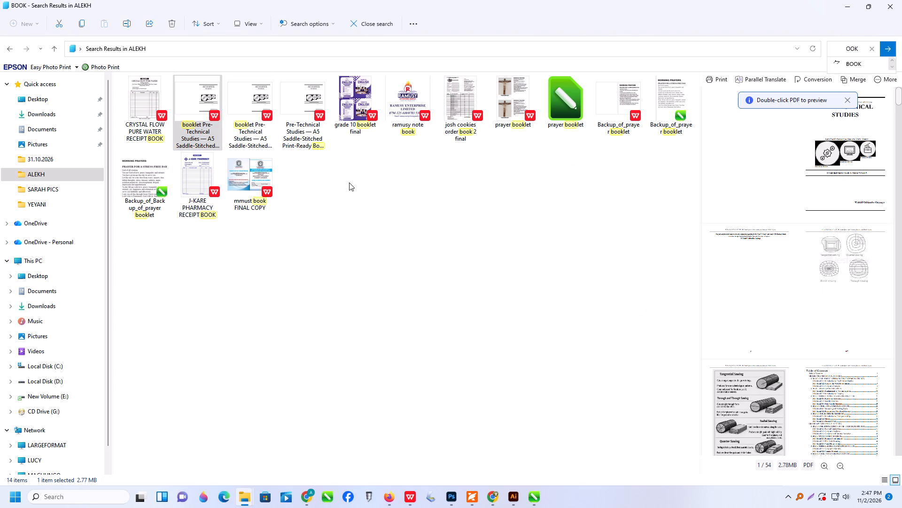
double_click(854, 49)
key(BackSpace)
key(BackSpace)
key(BackSpace)
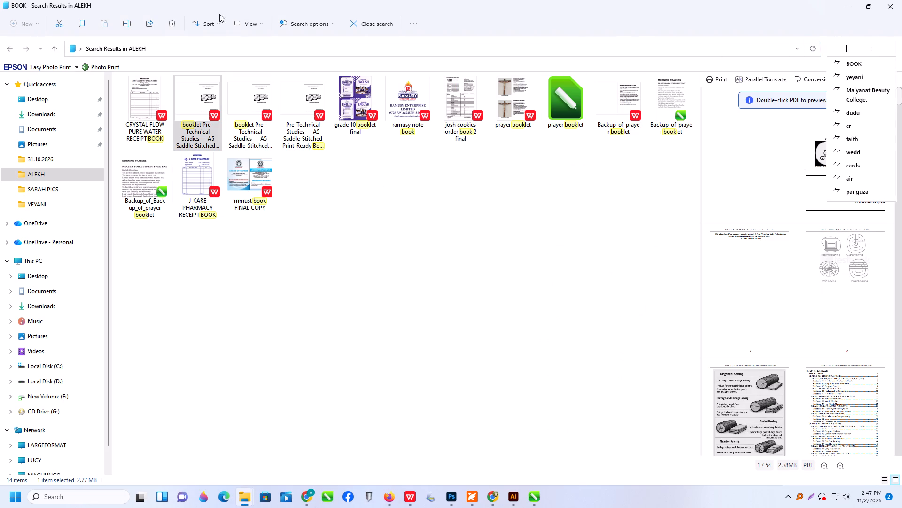
click(54, 48)
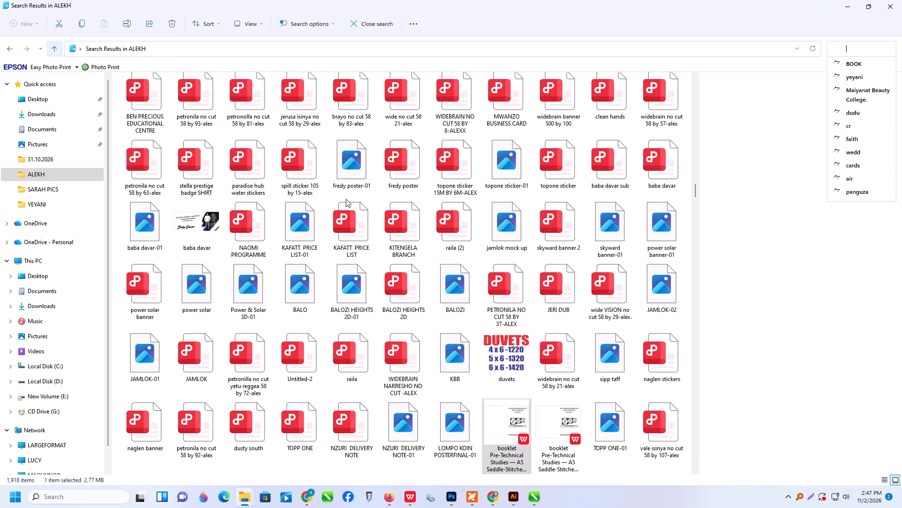
Open the "global gaming 3d final 1" PDF from the ALEKH folder in Illustrator.
scroll(401, 239, up, 2)
scroll(175, 168, up, 11)
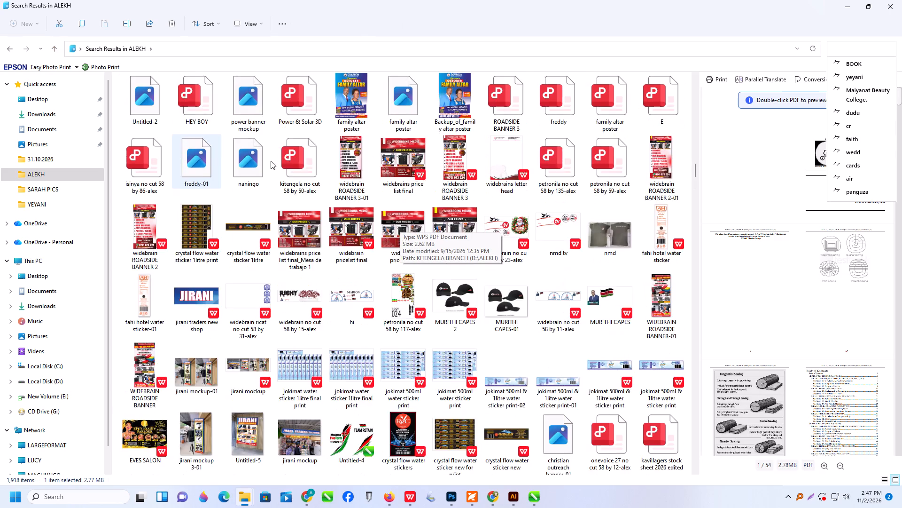
scroll(271, 161, up, 20)
scroll(271, 161, up, 20)
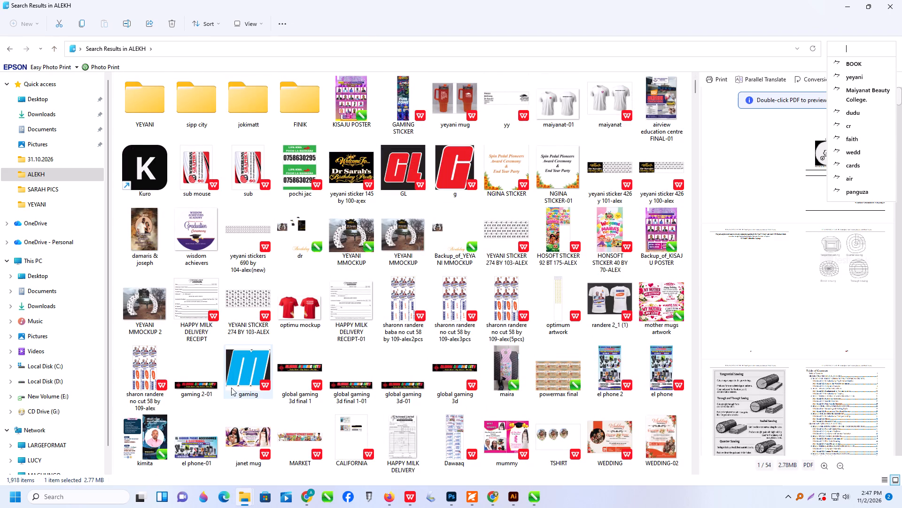
click(296, 373)
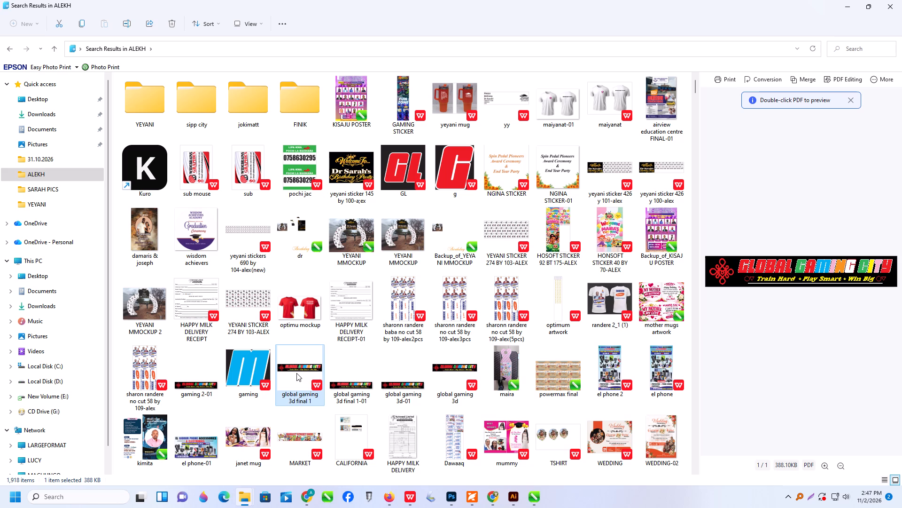
right_click(296, 373)
click(342, 250)
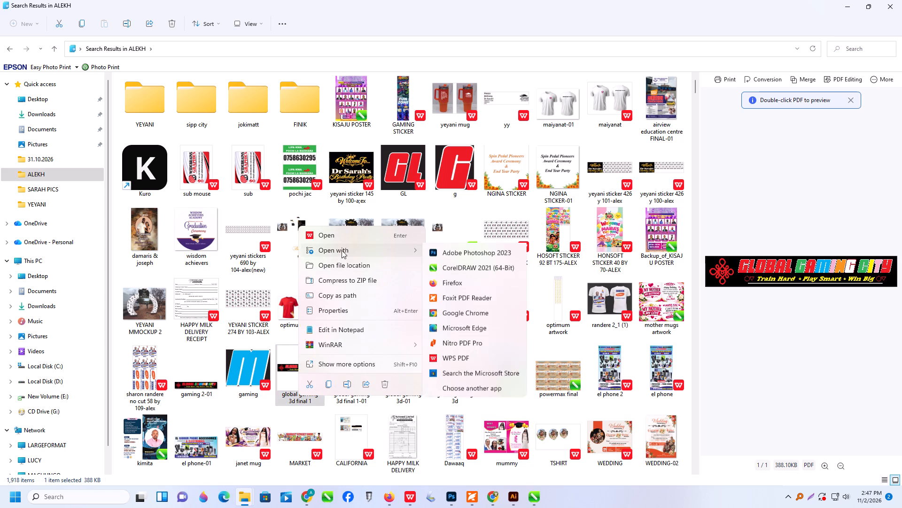
click(459, 253)
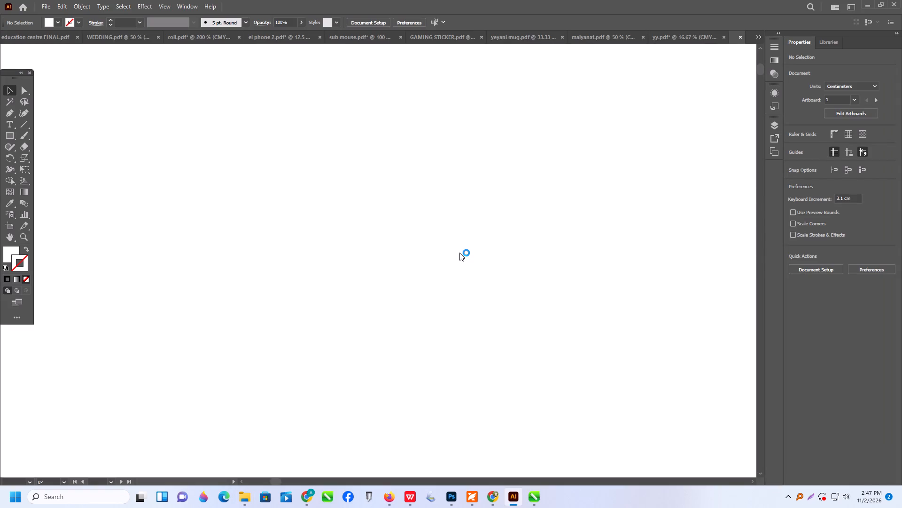
Isolate the GLOBAL GAMING CITY lettering group within the banner artwork and copy it.
alt+scroll(513, 273, down, 1)
click(315, 229)
triple_click(316, 230)
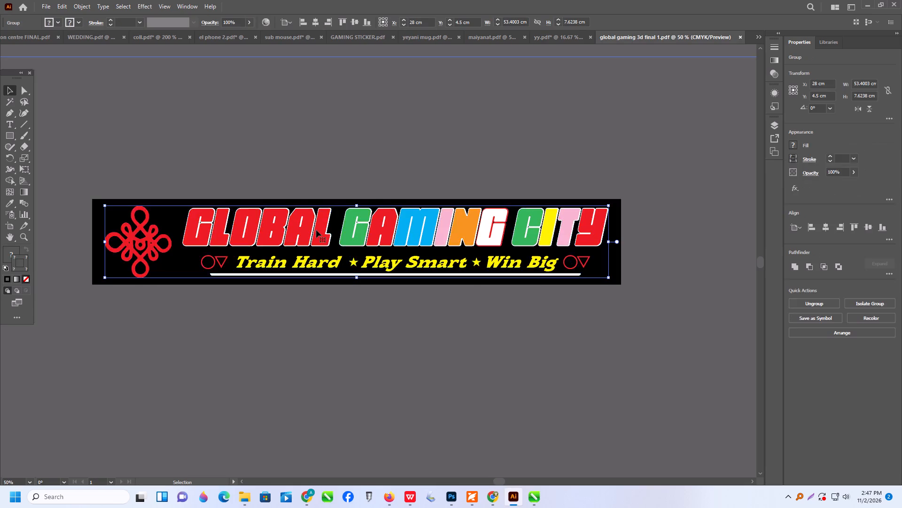
click(316, 230)
triple_click(316, 235)
click(316, 235)
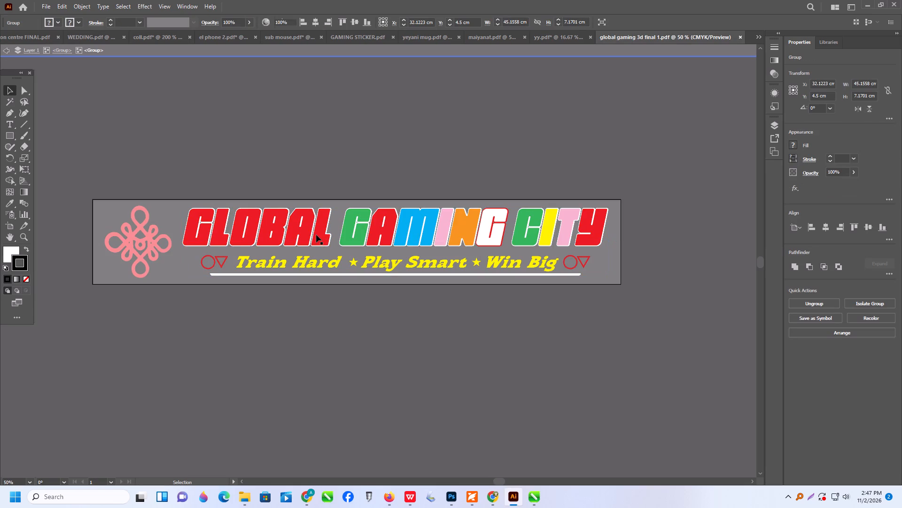
click(316, 235)
key(ctrl+c)
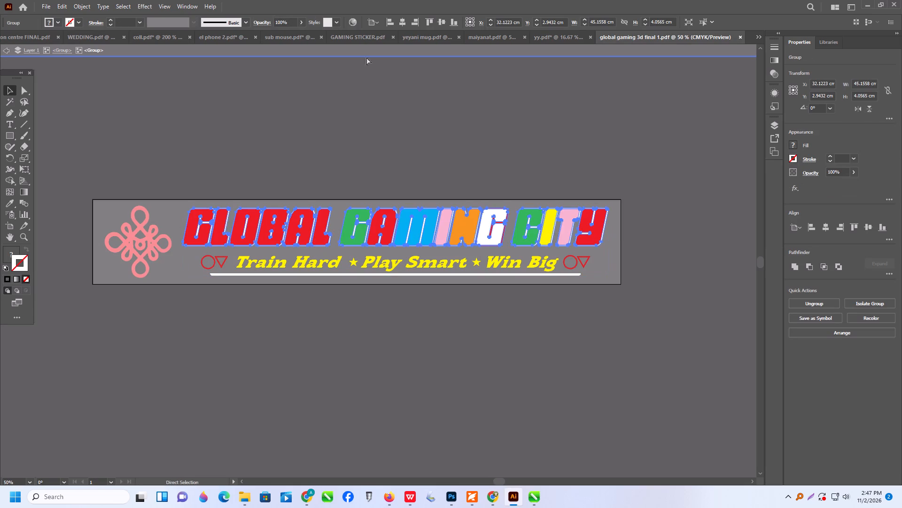
Paste the lettering into GAMING STICKER.pdf and place it on the empty canvas left of the two artboards.
triple_click(433, 99)
click(554, 41)
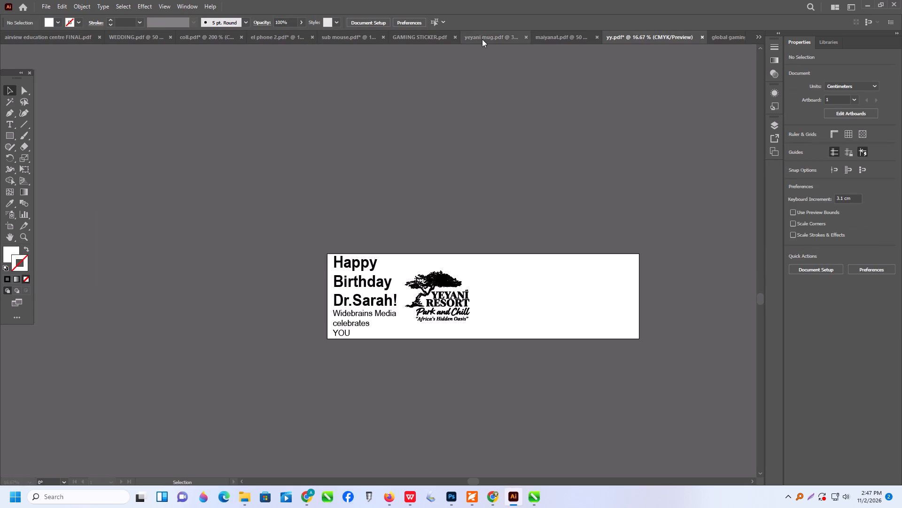
click(482, 39)
click(429, 38)
scroll(454, 177, down, 1)
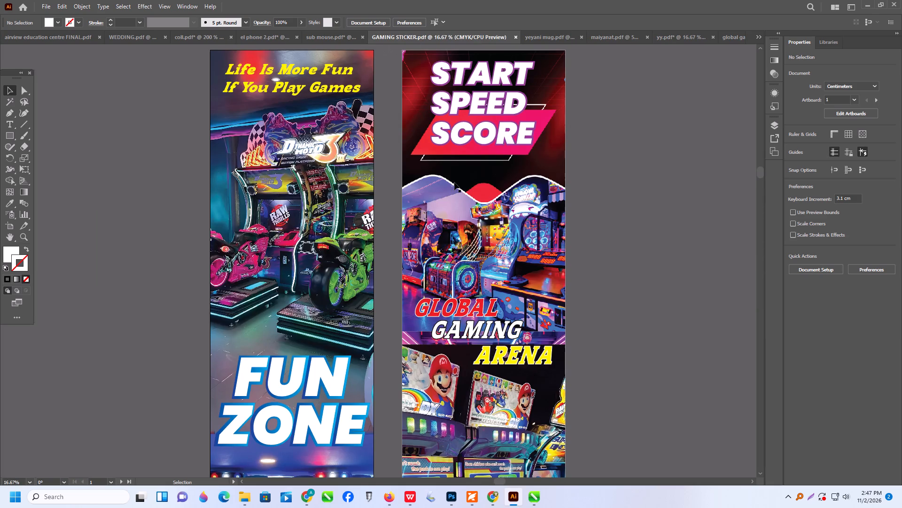
scroll(454, 183, down, 1)
alt+scroll(419, 274, down, 1)
key(ctrl+v)
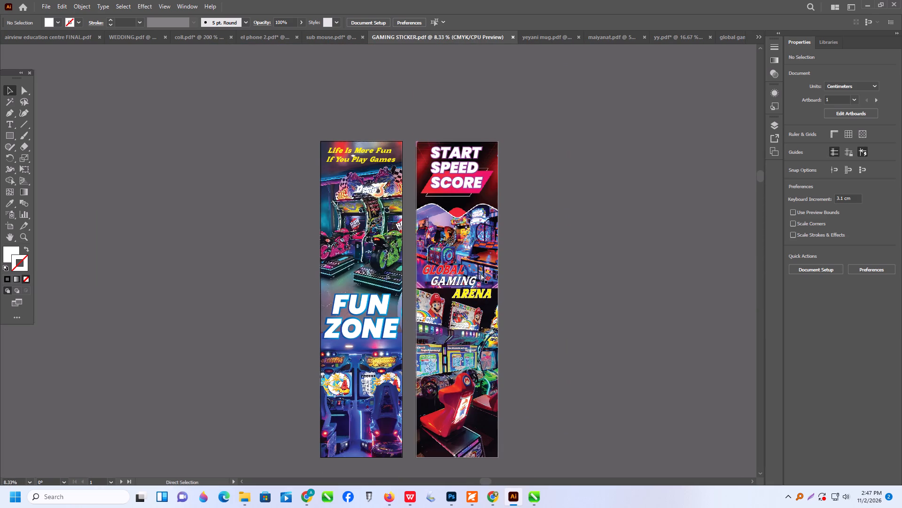
drag(392, 262, 247, 256)
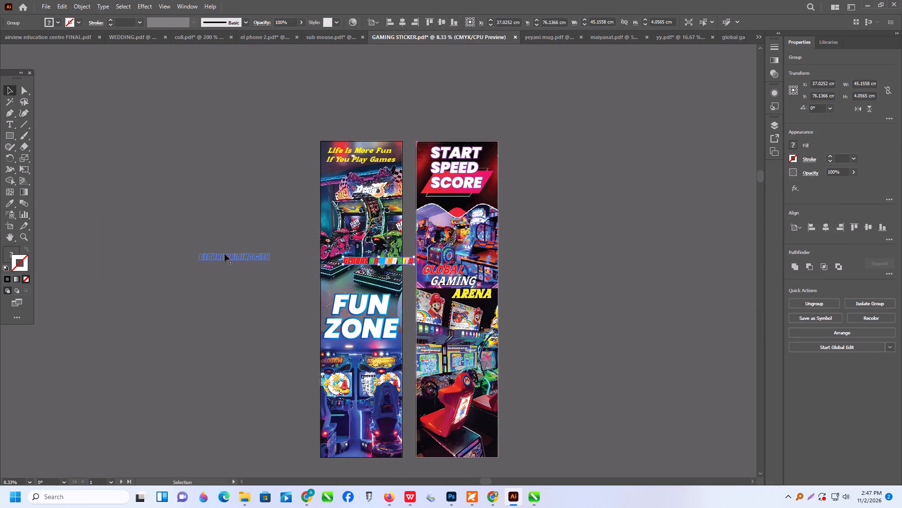
Ungroup the pasted GLOBAL GAMING CITY lettering.
alt+scroll(215, 258, up, 5)
click(297, 258)
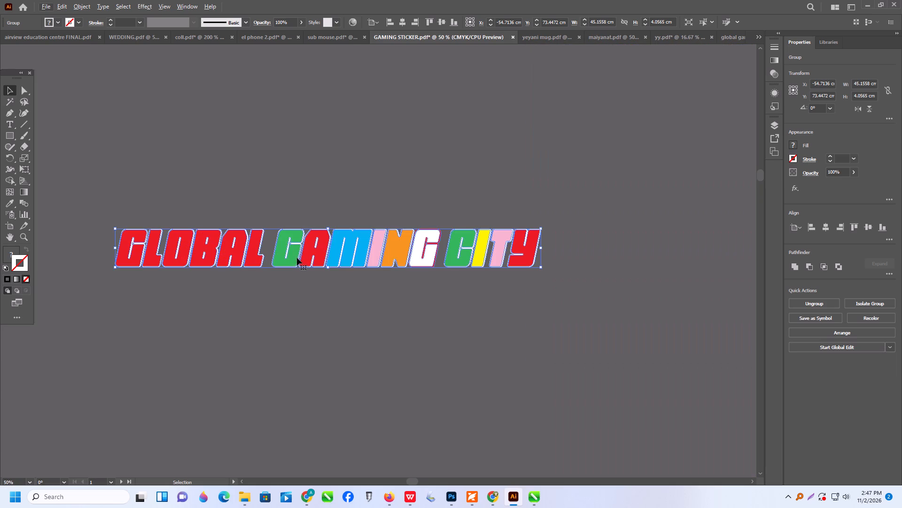
right_click(297, 257)
click(325, 385)
click(311, 376)
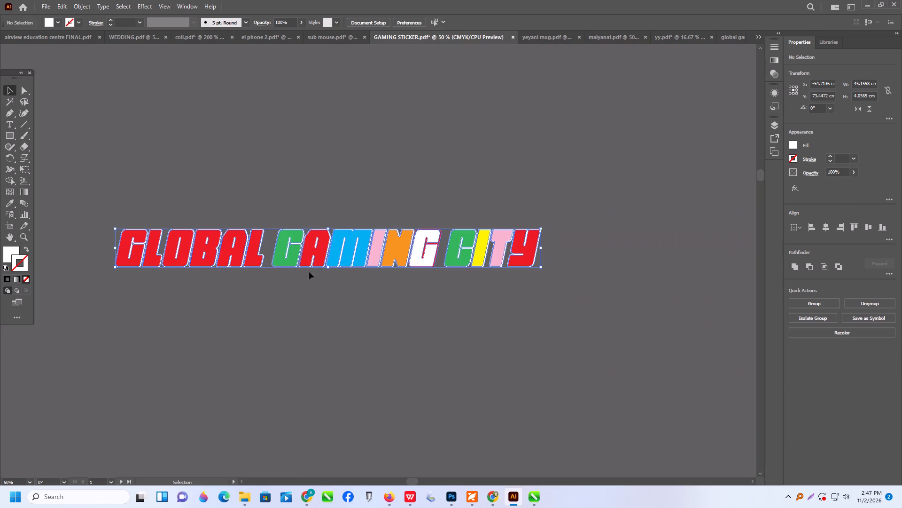
Ungroup the coloured letter fills so that GLOBAL, GAMING and CITY can be selected as separate words.
drag(274, 203, 430, 343)
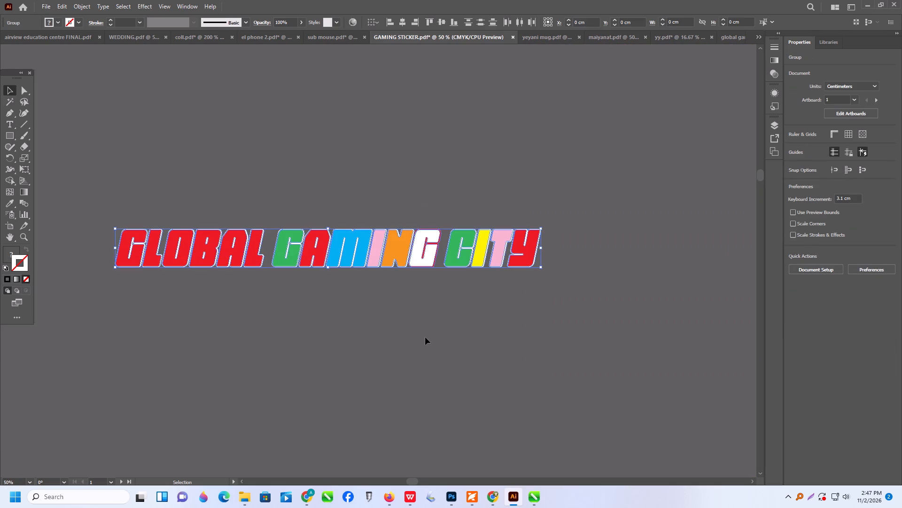
right_click(355, 247)
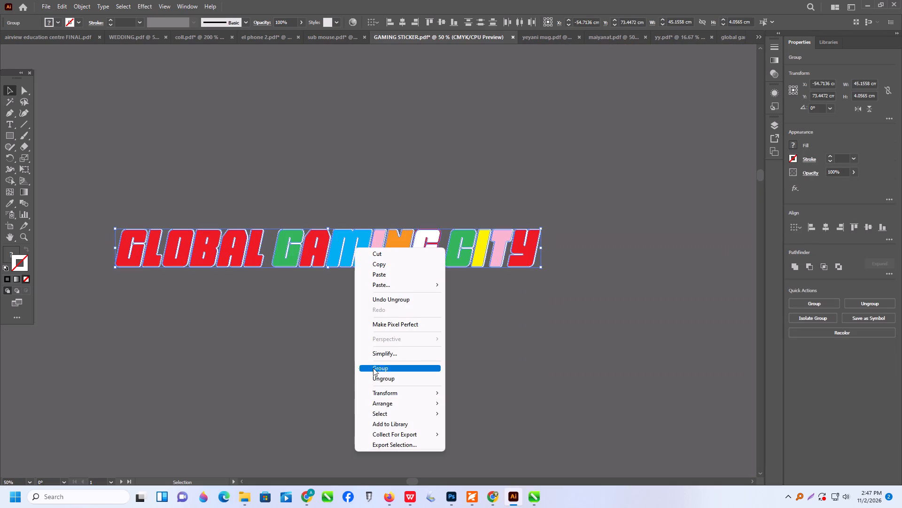
click(318, 370)
click(313, 245)
right_click(314, 246)
scroll(314, 246, up, 1)
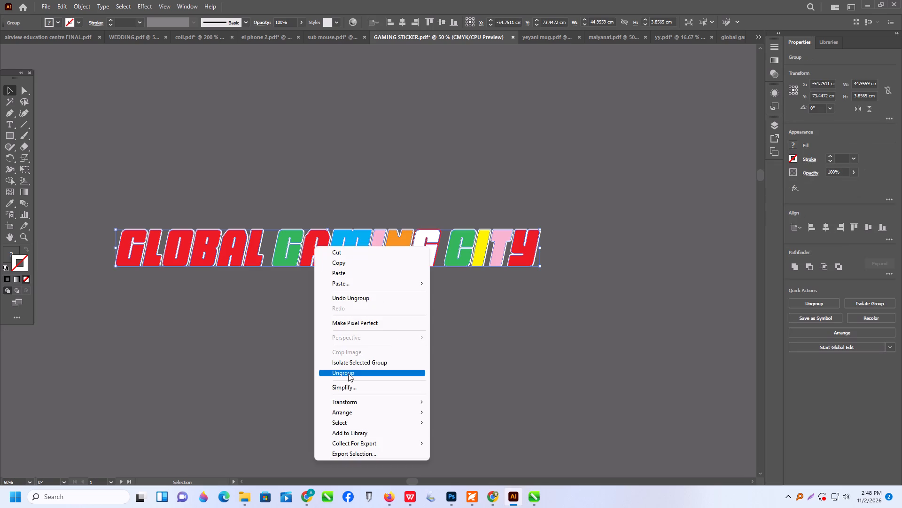
click(348, 372)
click(314, 359)
click(297, 256)
click(265, 192)
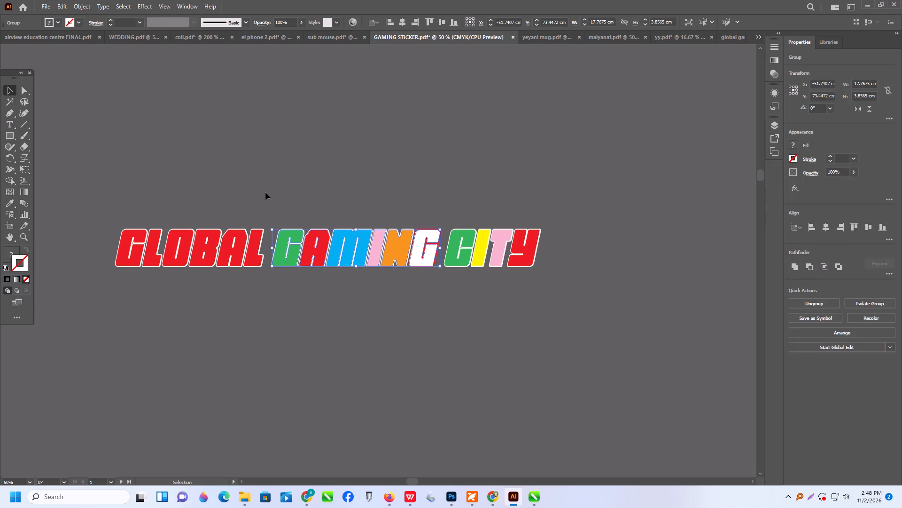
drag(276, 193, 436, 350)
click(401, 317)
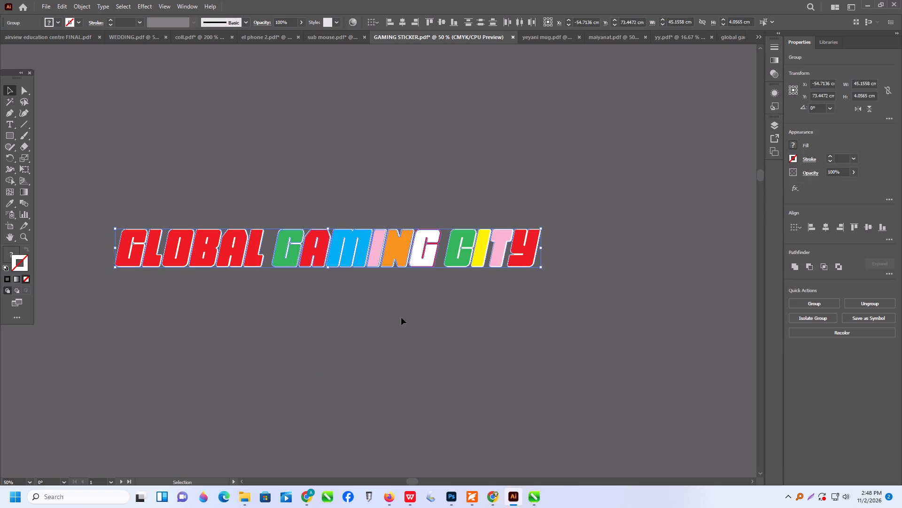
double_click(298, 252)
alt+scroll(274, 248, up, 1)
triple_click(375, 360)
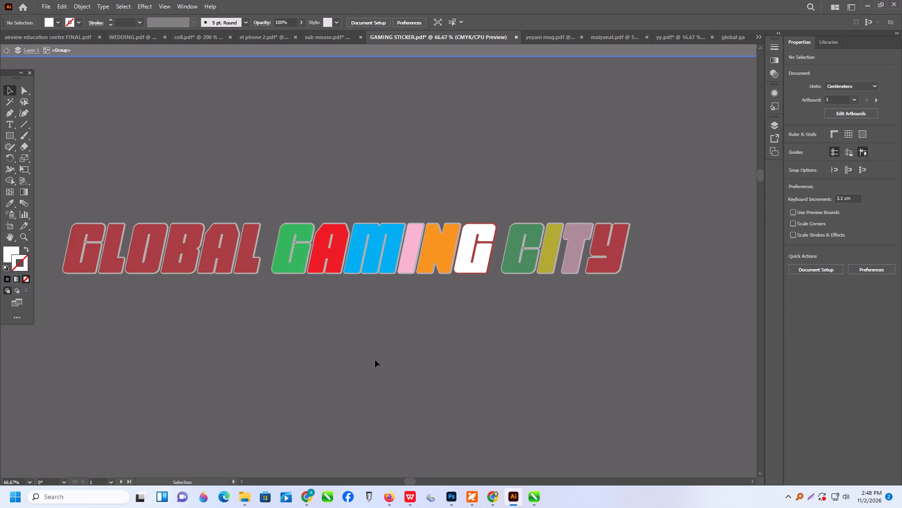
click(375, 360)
Move the coloured GAMING fill just below the lettering and ungroup the outline shapes behind the words.
drag(333, 258, 335, 324)
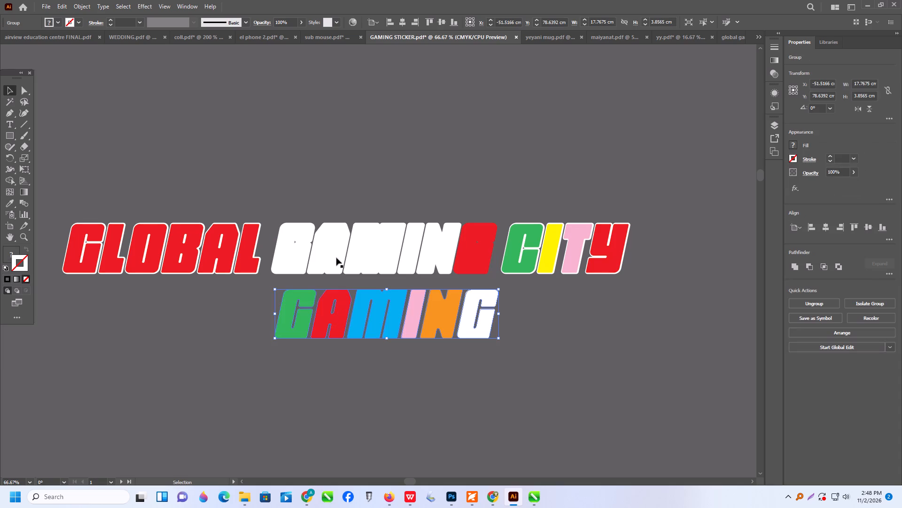
click(350, 251)
right_click(350, 251)
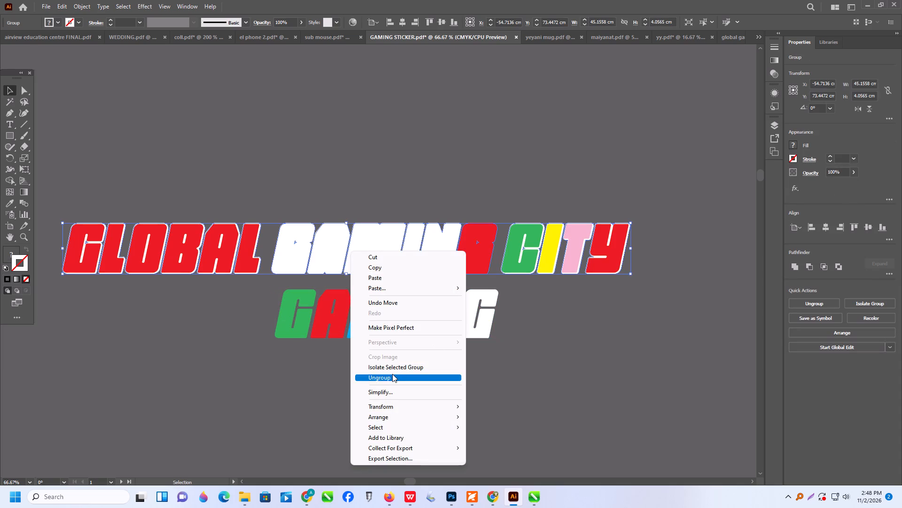
click(392, 374)
click(305, 377)
click(285, 197)
Group the outline shapes of the word GAMING, including the red one behind its final G.
drag(279, 205, 453, 279)
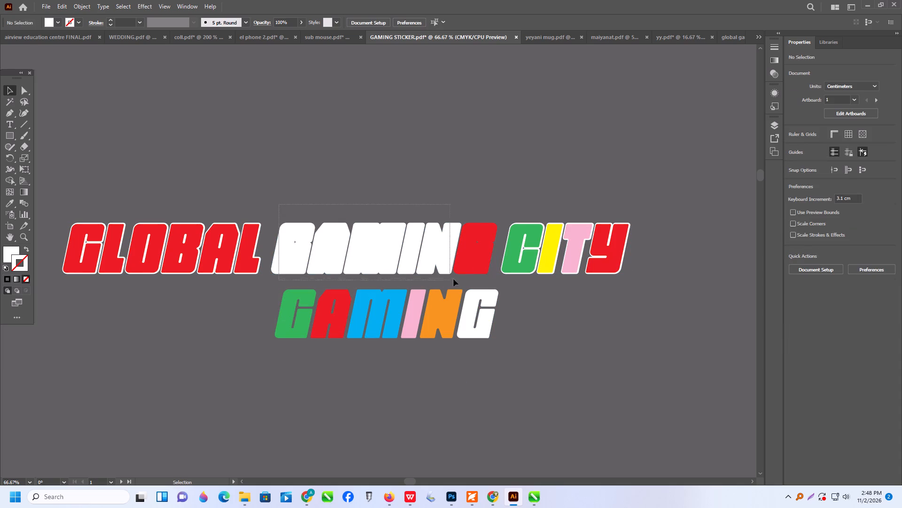
drag(453, 279, 481, 272)
key(ctrl+g)
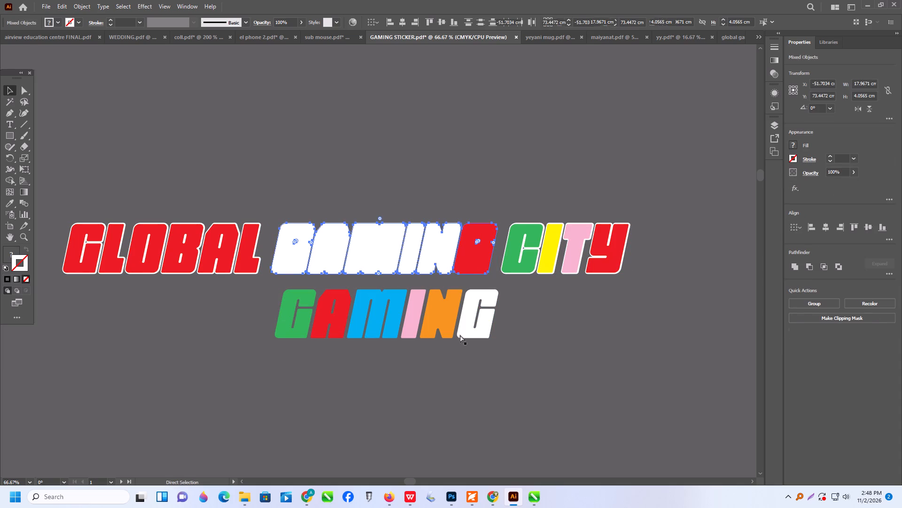
Move the coloured GAMING fill back into register over its outline shapes.
click(466, 373)
drag(410, 324, 407, 259)
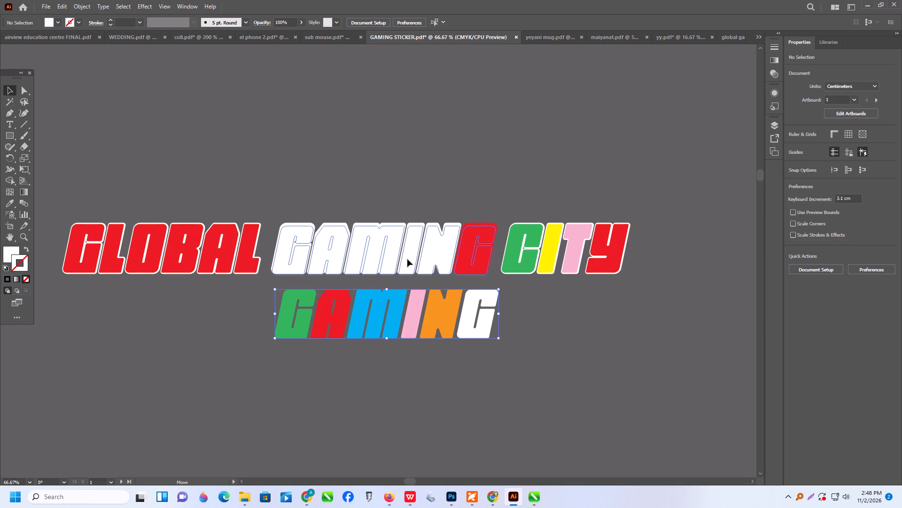
drag(407, 259, 408, 258)
Group the coloured GAMING fill together with its outline as one object.
alt+scroll(389, 246, up, 1)
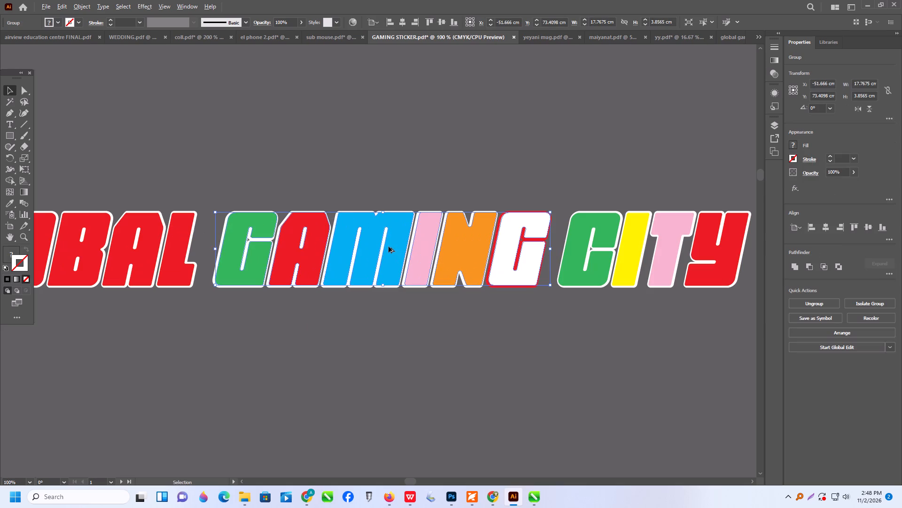
click(284, 169)
drag(215, 182, 496, 344)
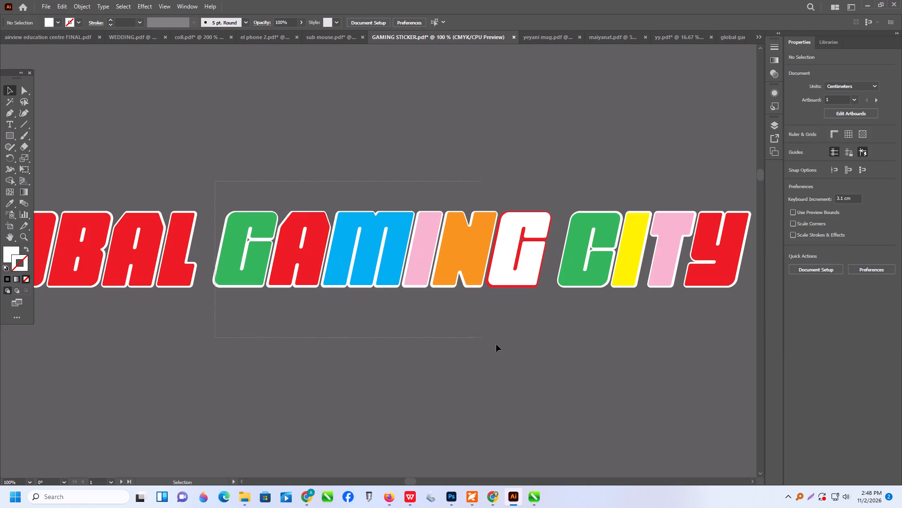
drag(496, 344, 530, 368)
key(ctrl+h)
key(ctrl+g)
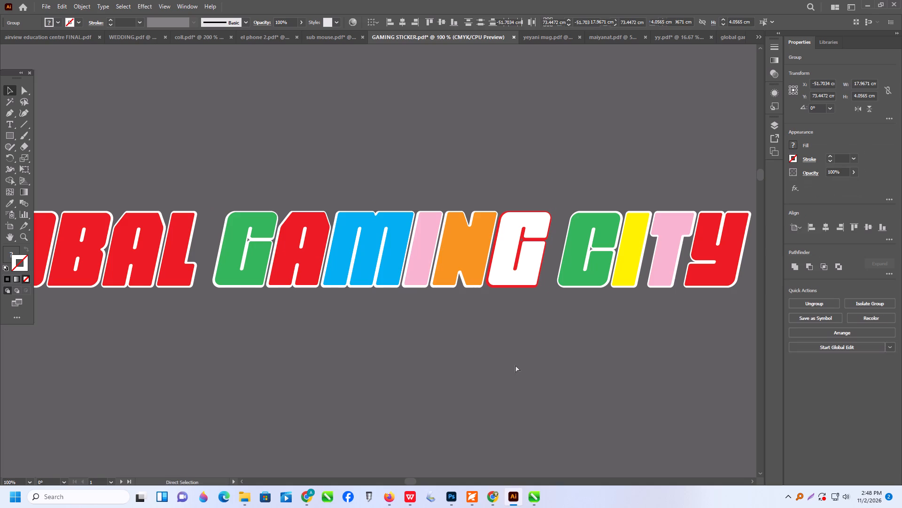
Move the grouped GAMING word below the line, between GLOBAL and CITY.
alt+scroll(469, 382, down, 2)
drag(479, 317, 474, 388)
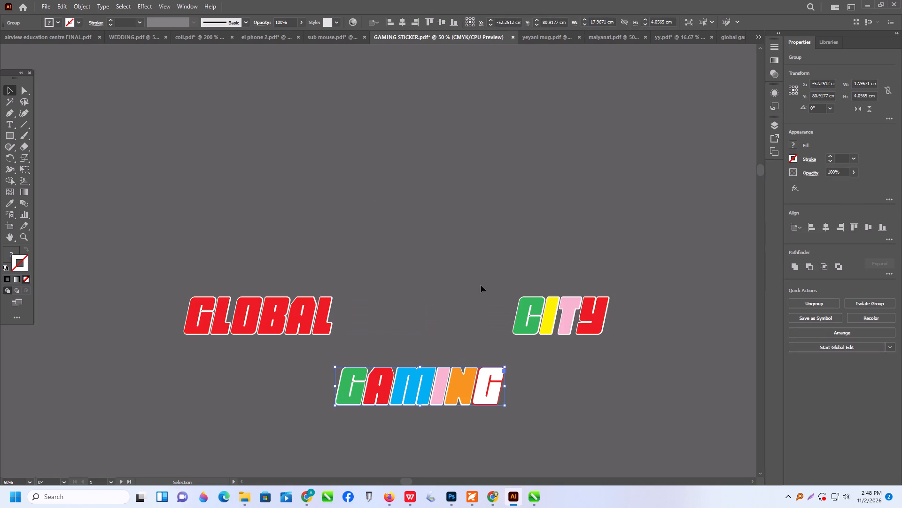
Group the CITY letters as one object and the GLOBAL letters as another.
click(482, 284)
drag(484, 271, 686, 347)
key(ctrl+g)
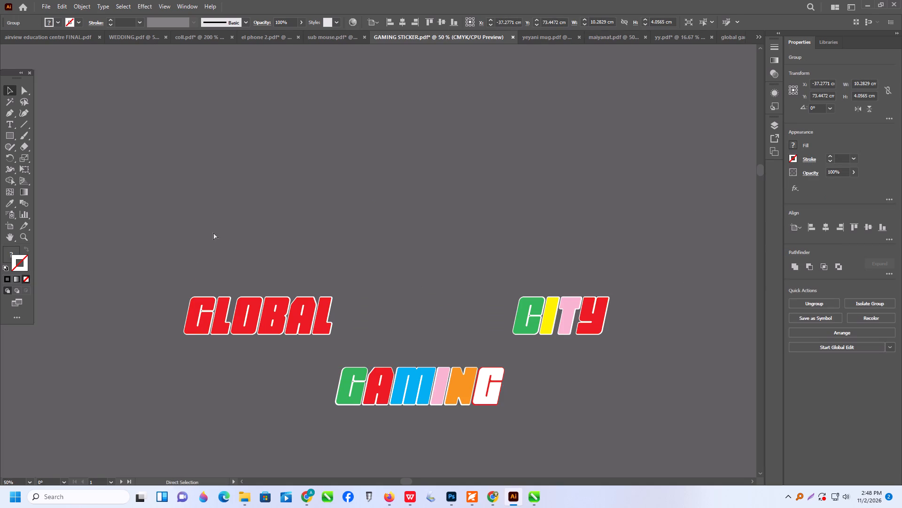
drag(163, 271, 385, 347)
key(ctrl+g)
Stack the words by moving GLOBAL directly above GAMING and CITY directly below it.
drag(300, 317, 467, 337)
scroll(474, 326, down, 2)
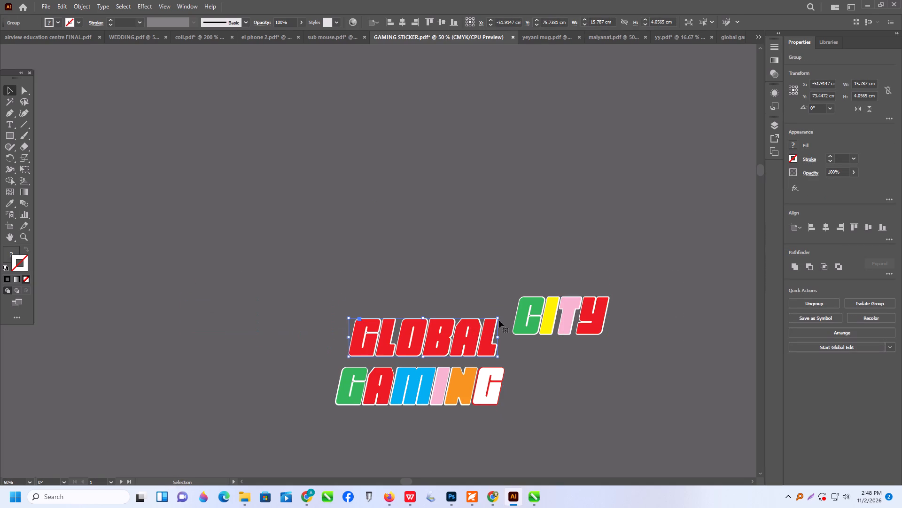
scroll(499, 320, down, 2)
drag(544, 284, 391, 401)
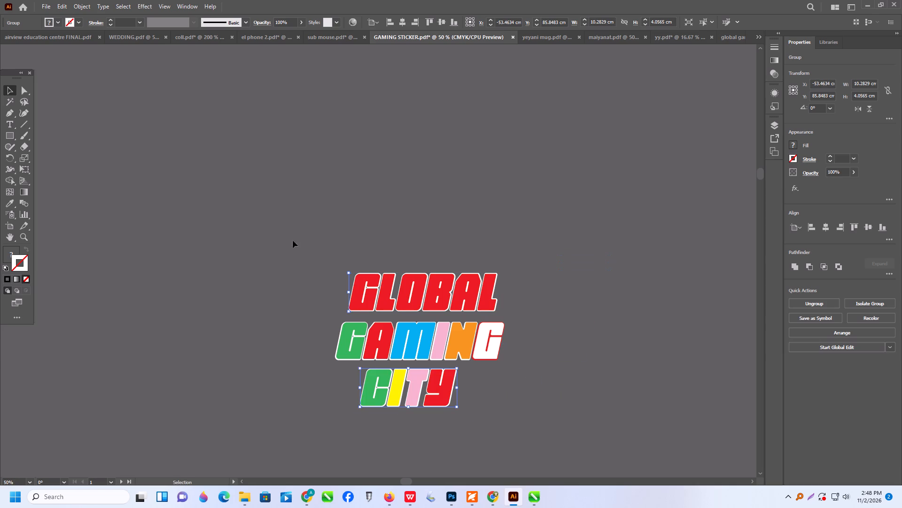
Centre the three stacked words horizontally, aligned to CITY as the key object.
drag(298, 242, 574, 438)
click(793, 228)
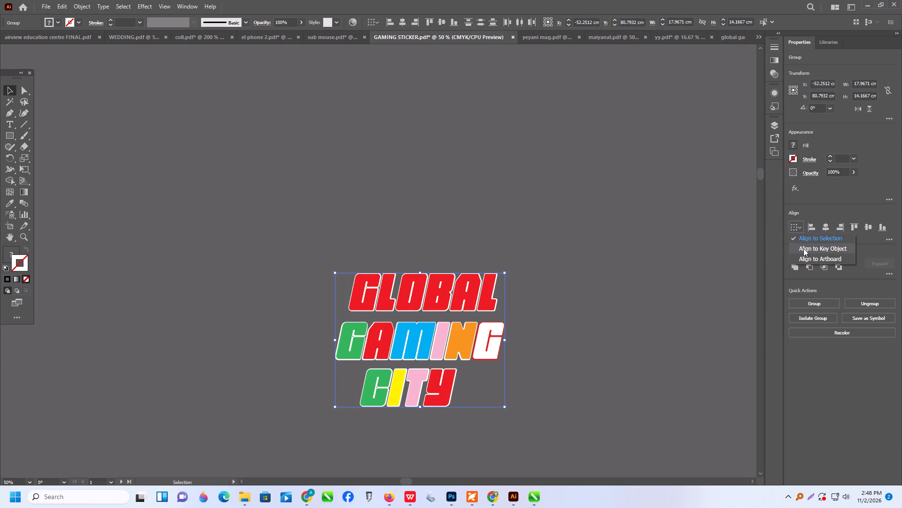
drag(804, 248, 819, 244)
click(825, 226)
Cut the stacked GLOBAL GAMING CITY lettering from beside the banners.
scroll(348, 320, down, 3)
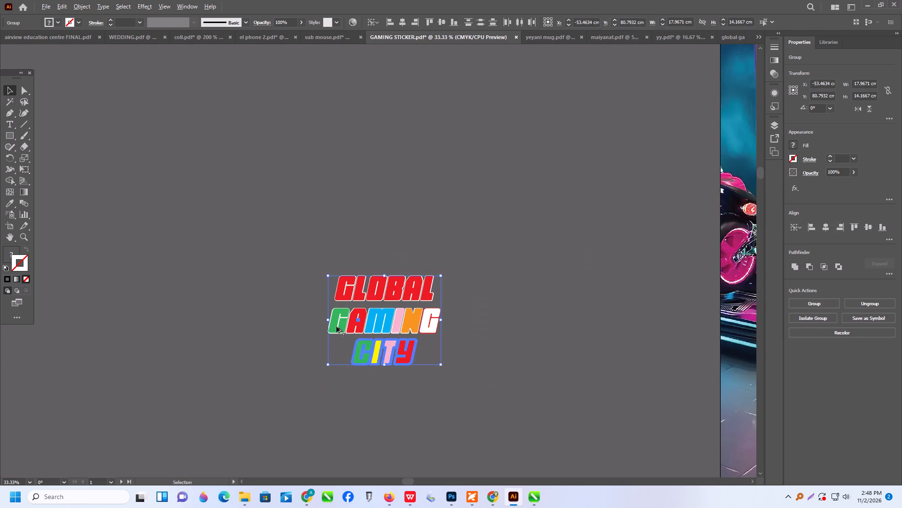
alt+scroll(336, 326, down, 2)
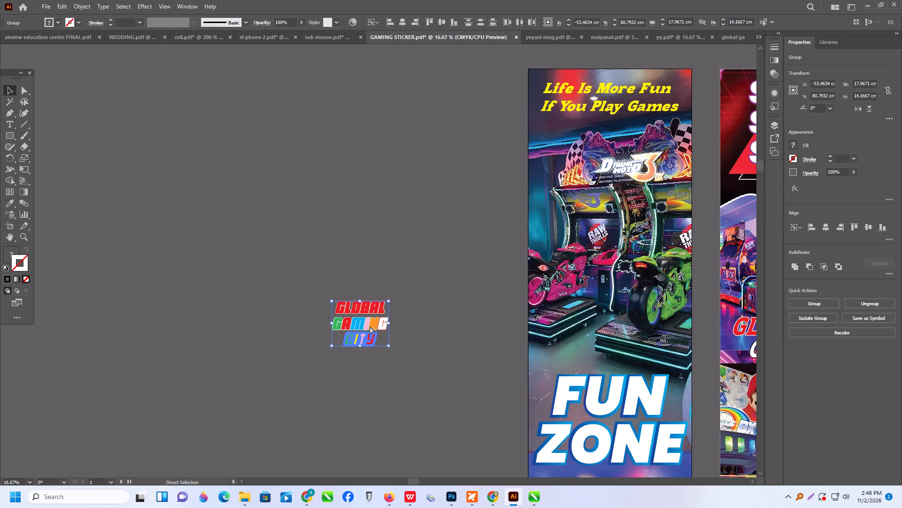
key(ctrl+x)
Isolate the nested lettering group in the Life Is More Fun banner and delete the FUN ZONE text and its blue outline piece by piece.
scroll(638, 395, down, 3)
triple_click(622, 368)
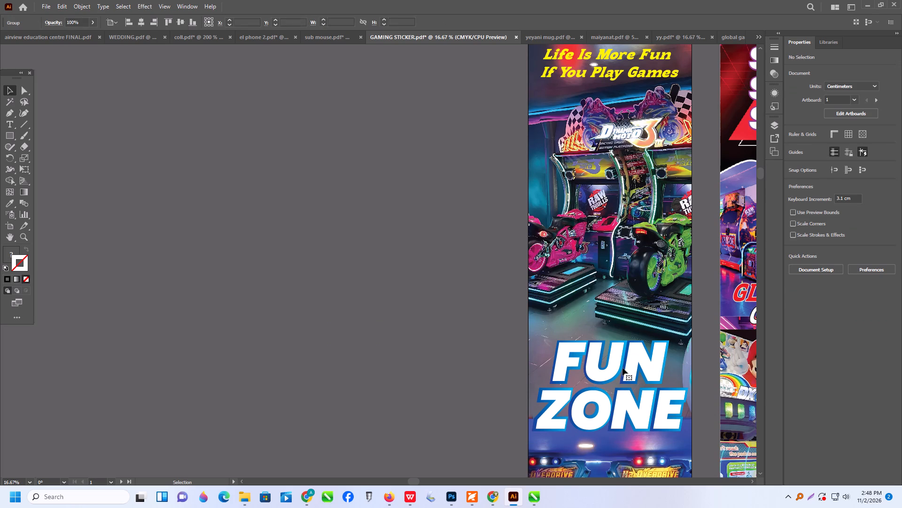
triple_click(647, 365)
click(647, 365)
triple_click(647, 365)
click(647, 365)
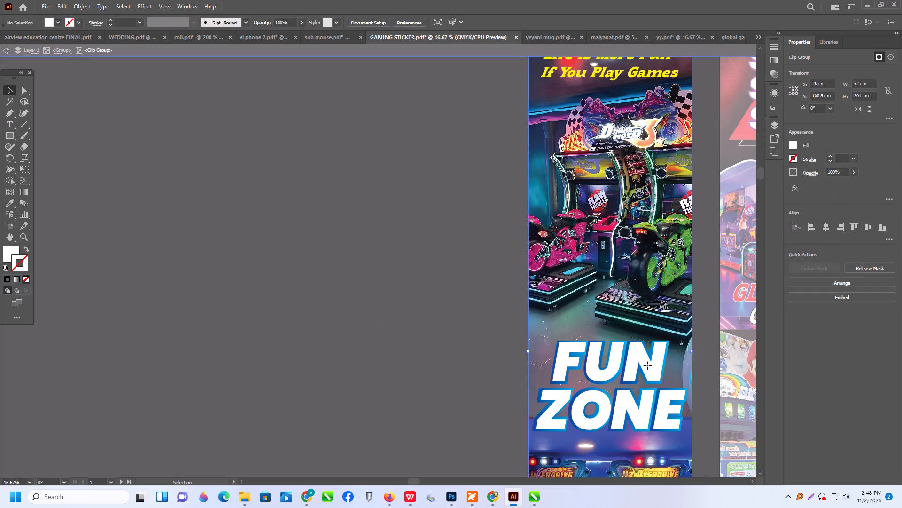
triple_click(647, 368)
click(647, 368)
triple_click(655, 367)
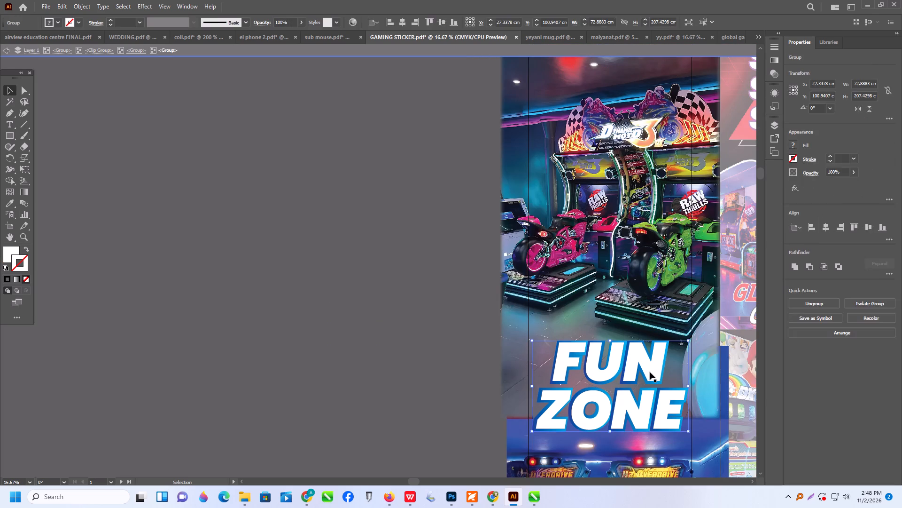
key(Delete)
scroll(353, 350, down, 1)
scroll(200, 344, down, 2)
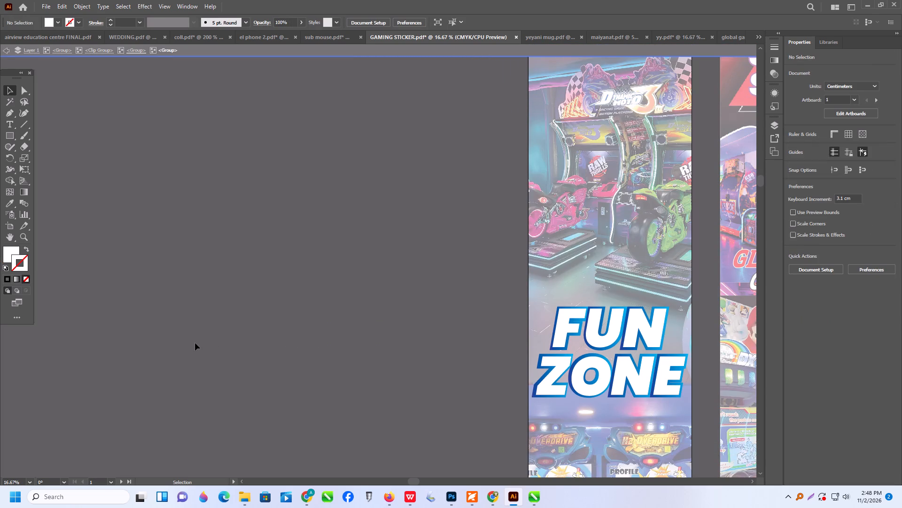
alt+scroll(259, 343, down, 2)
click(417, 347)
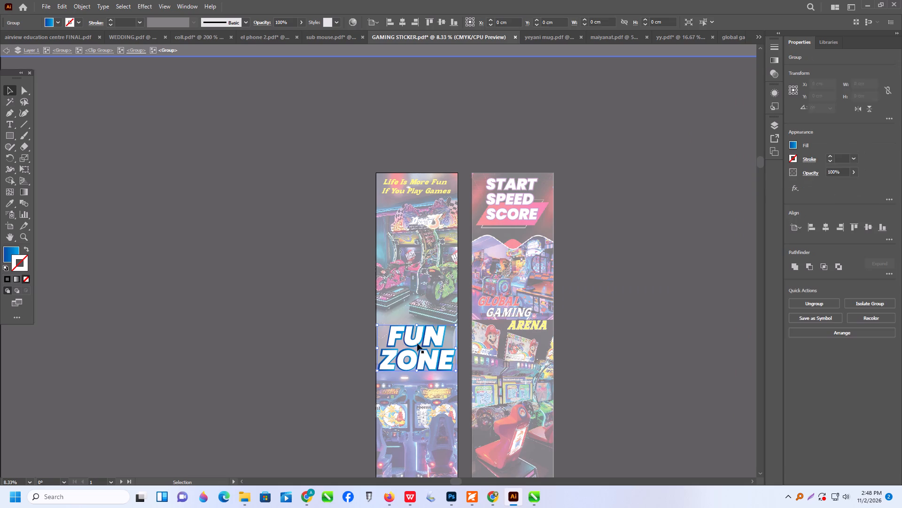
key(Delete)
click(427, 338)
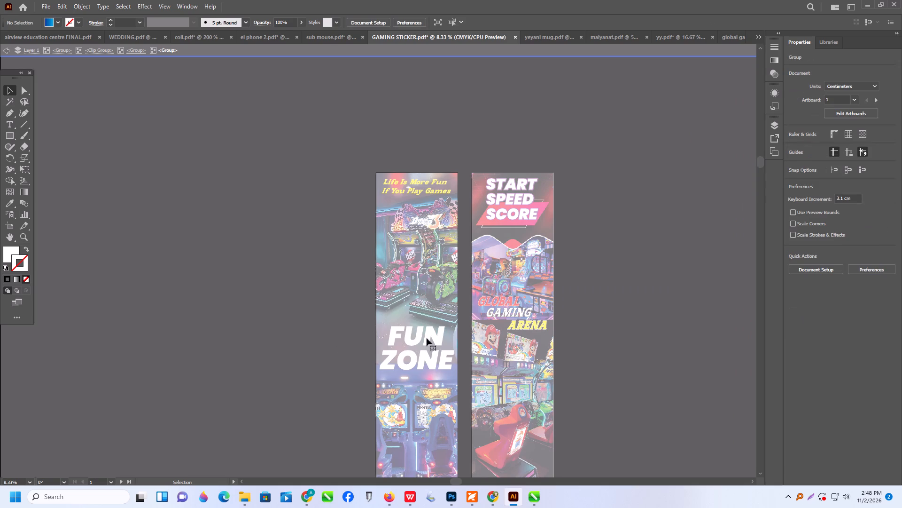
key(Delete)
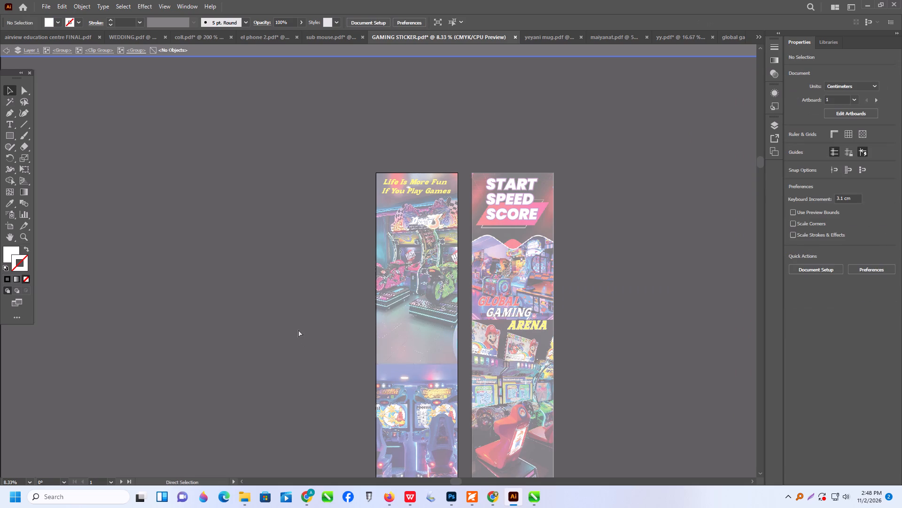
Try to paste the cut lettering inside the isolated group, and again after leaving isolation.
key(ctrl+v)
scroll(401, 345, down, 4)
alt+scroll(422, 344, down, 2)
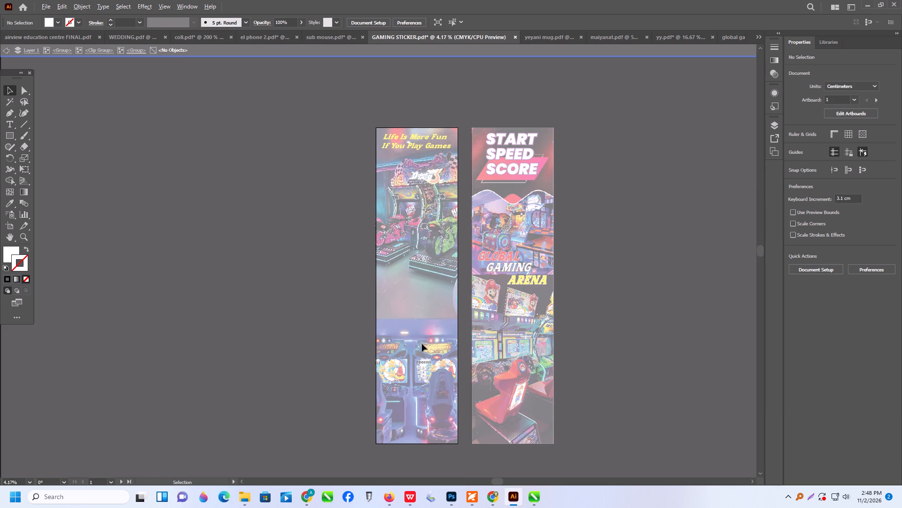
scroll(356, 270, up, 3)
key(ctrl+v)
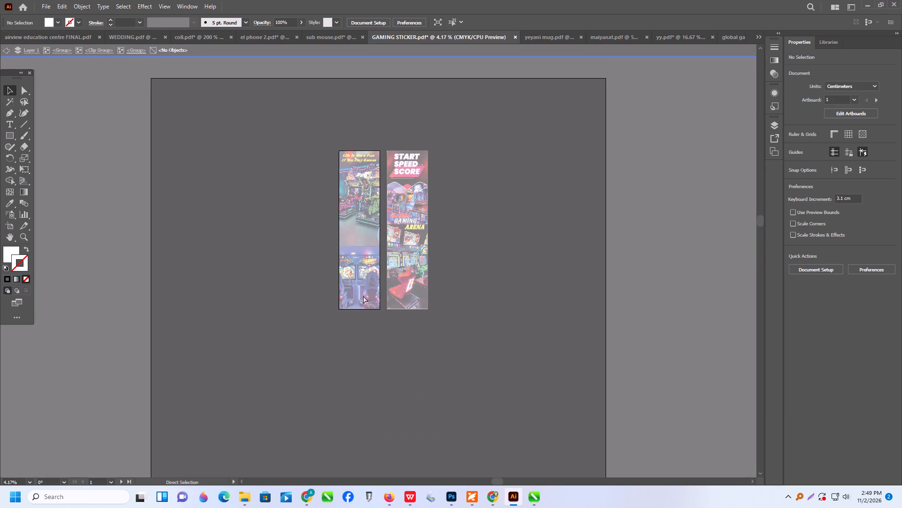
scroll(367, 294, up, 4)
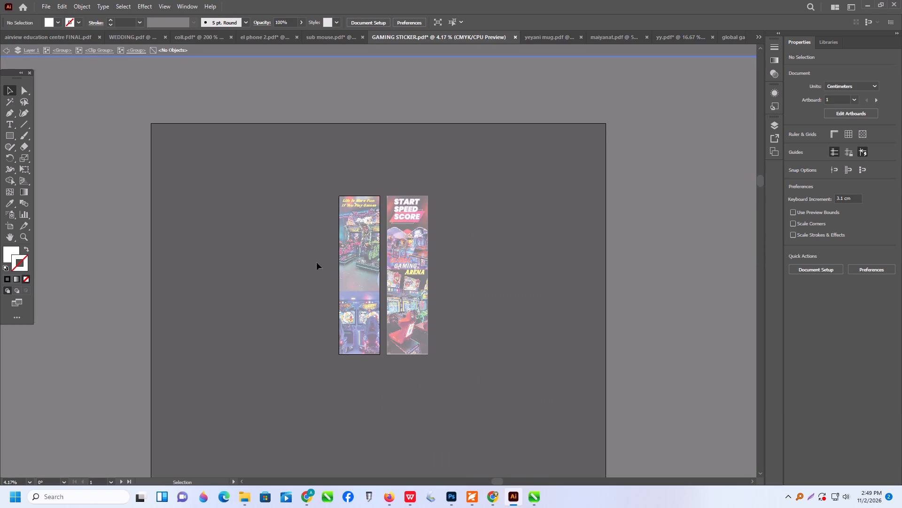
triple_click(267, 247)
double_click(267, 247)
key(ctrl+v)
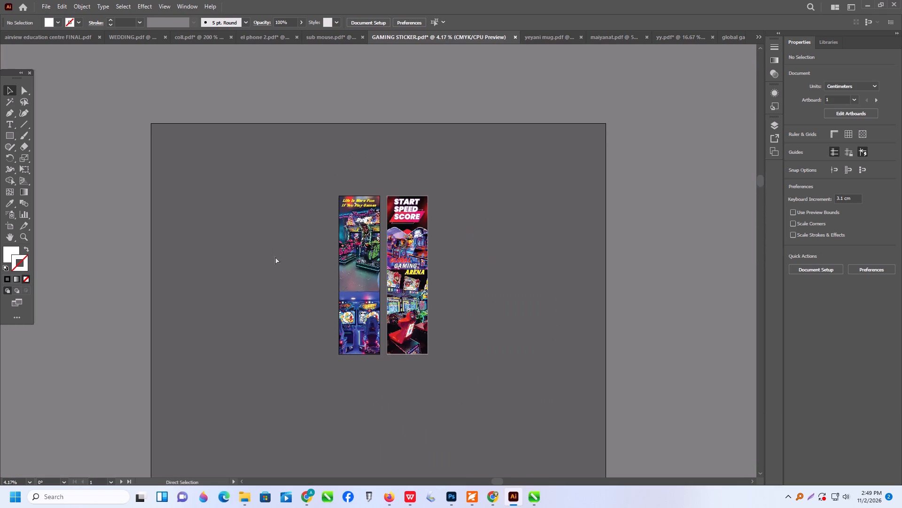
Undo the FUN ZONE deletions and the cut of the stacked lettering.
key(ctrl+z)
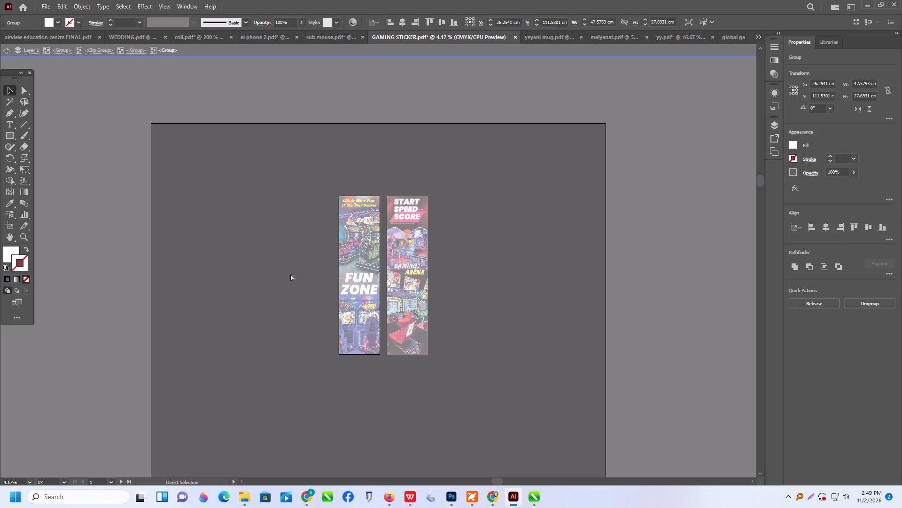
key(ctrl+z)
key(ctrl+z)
Select the whole GLOBAL GAMING CITY stack beside the banners and cut it.
click(292, 281)
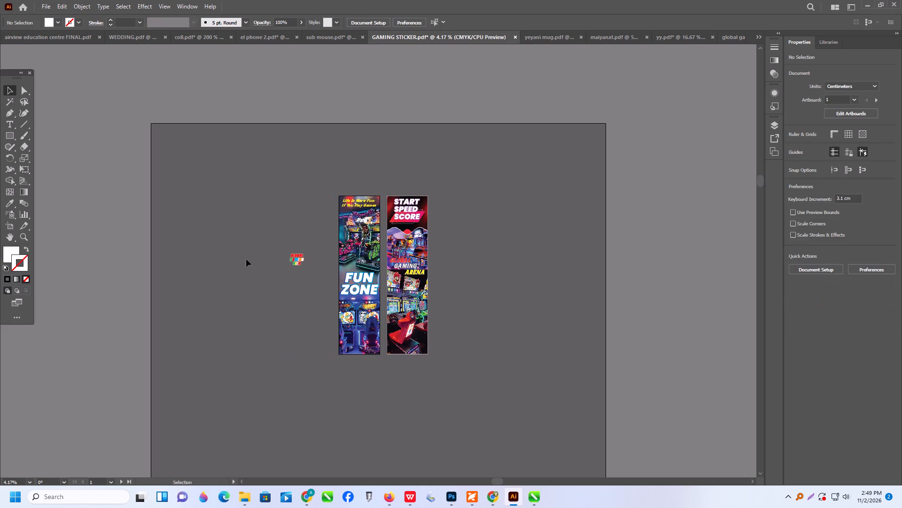
click(246, 259)
drag(261, 241, 310, 308)
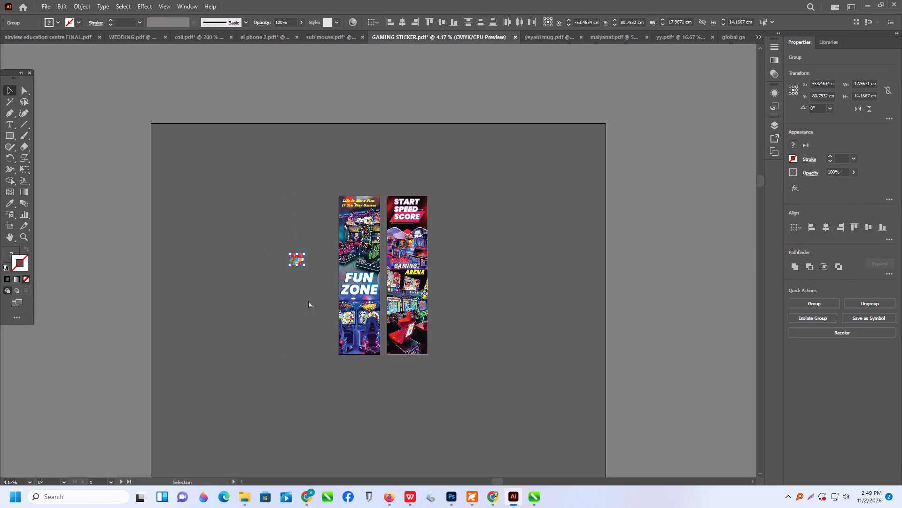
key(ctrl+x)
Isolate the nested group inside the Life Is More Fun banner and delete the complete FUN ZONE lettering.
alt+scroll(344, 291, up, 3)
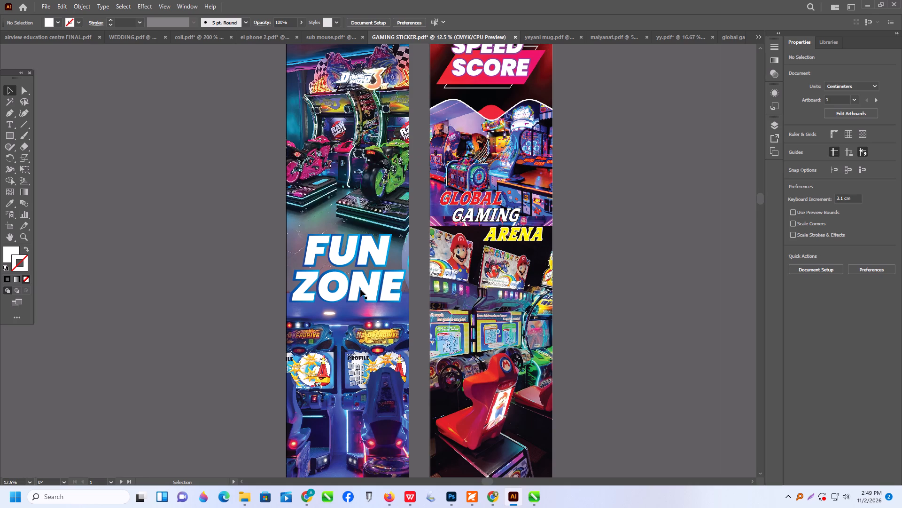
triple_click(360, 289)
triple_click(367, 285)
triple_click(367, 285)
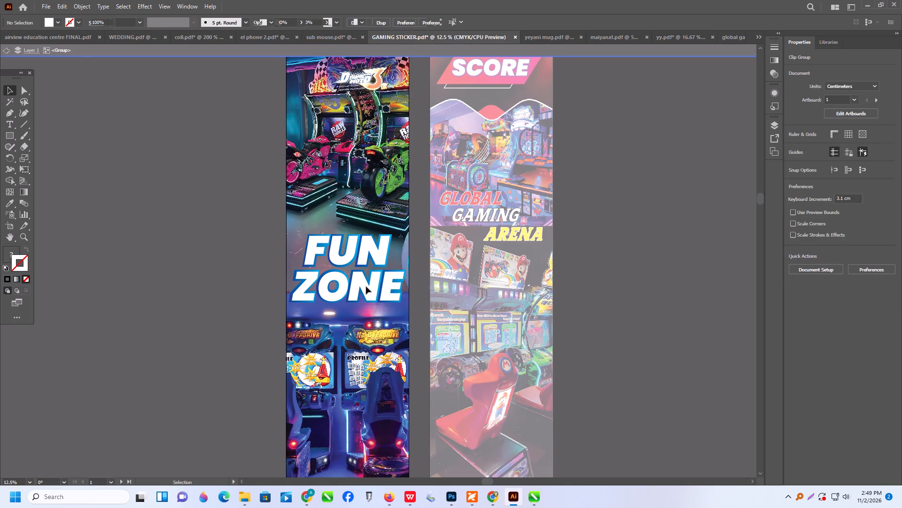
double_click(366, 286)
triple_click(356, 290)
double_click(356, 289)
click(363, 282)
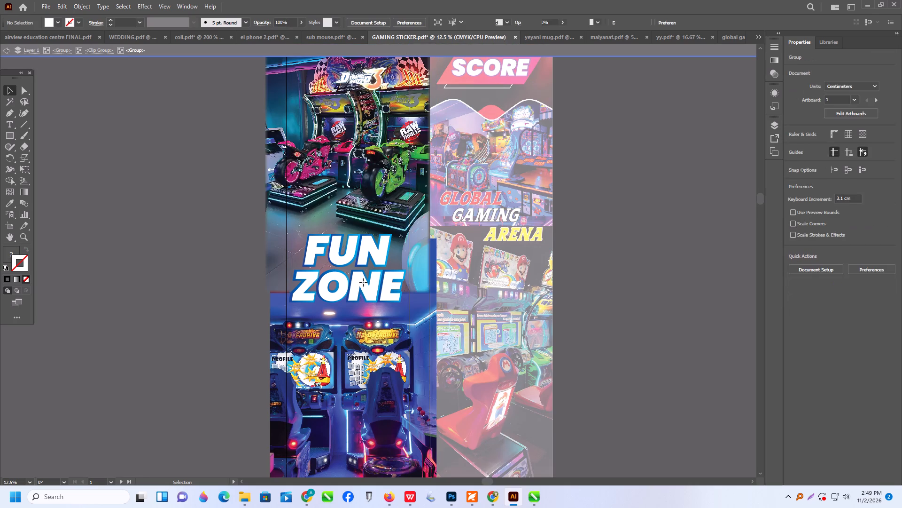
key(Delete)
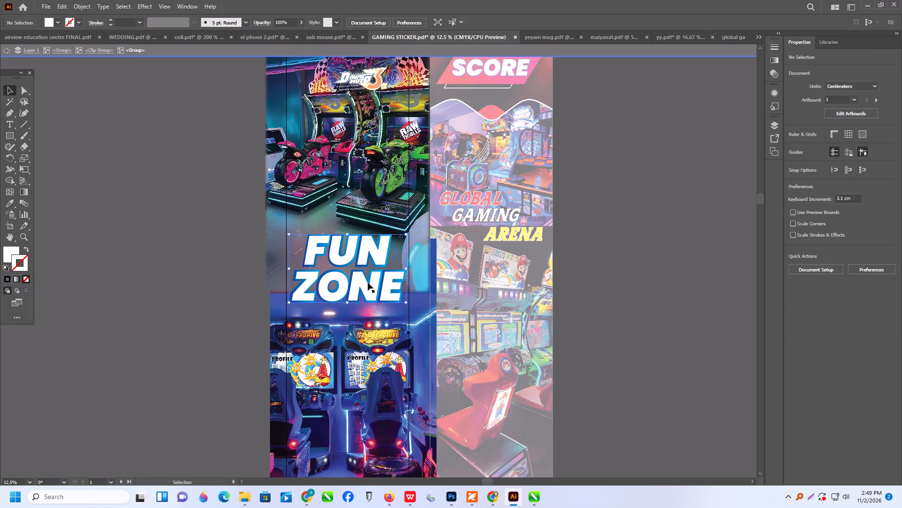
Paste the GLOBAL GAMING CITY stack into the banner, scale it to about 38.2 × 30.1 cm and centre it where FUN ZONE was.
key(ctrl+v)
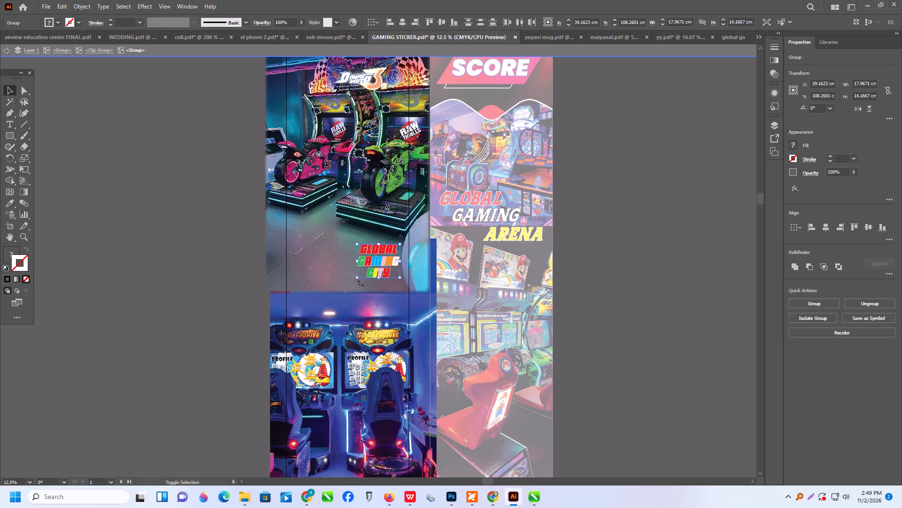
shift+drag(357, 278, 298, 321)
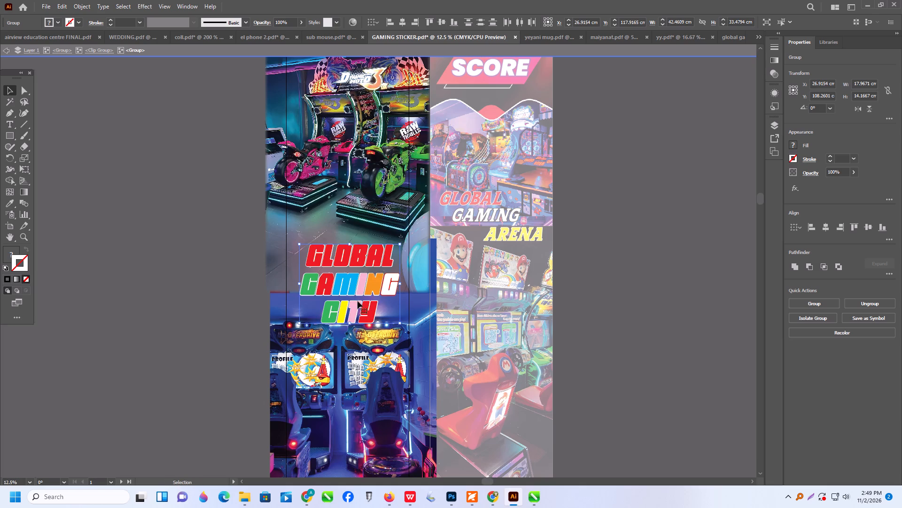
drag(355, 306, 358, 292)
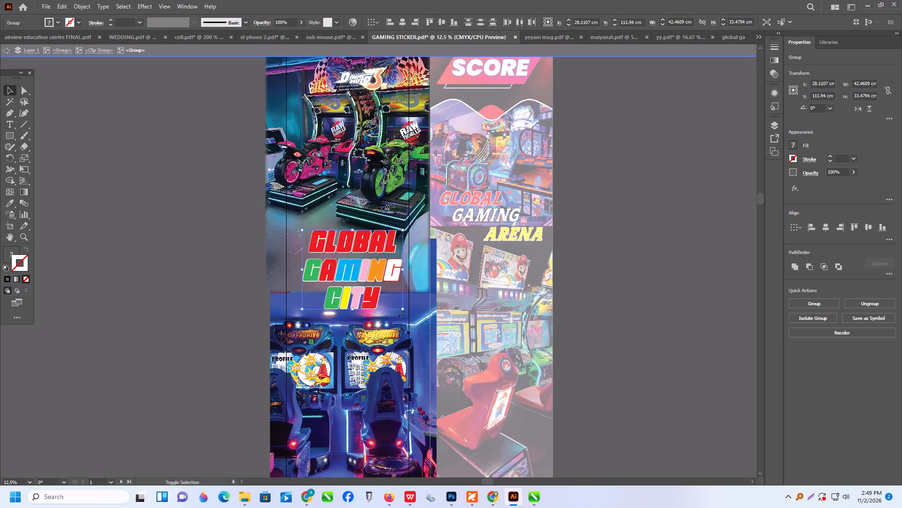
shift+drag(402, 310, 409, 318)
drag(368, 304, 360, 306)
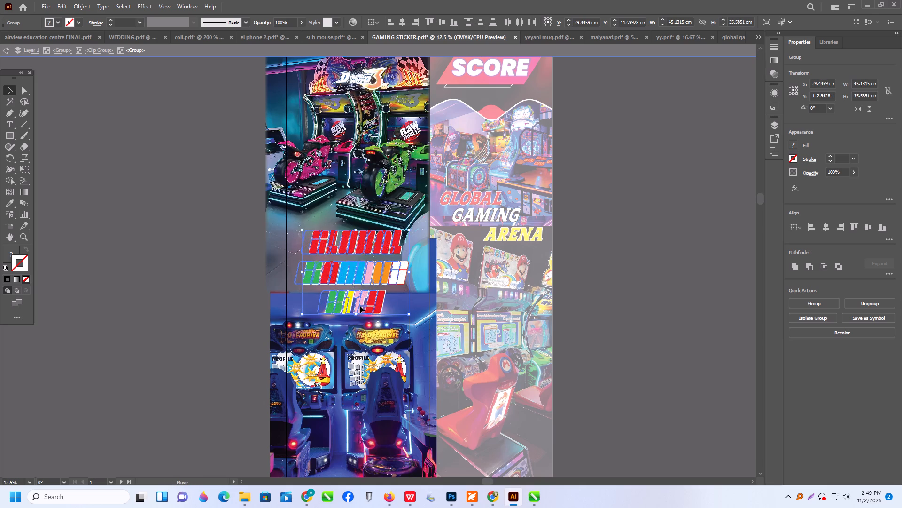
drag(360, 306, 360, 306)
drag(356, 278, 357, 286)
shift+drag(401, 323, 384, 317)
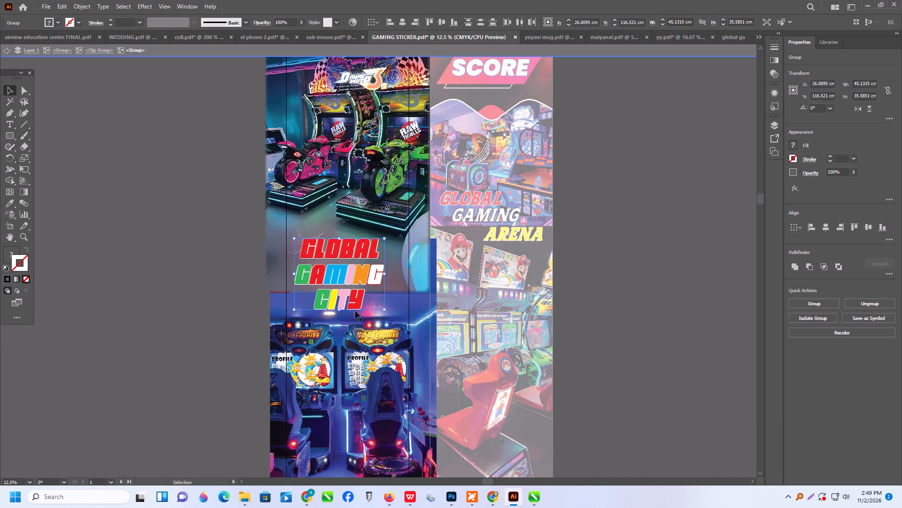
drag(345, 298, 357, 307)
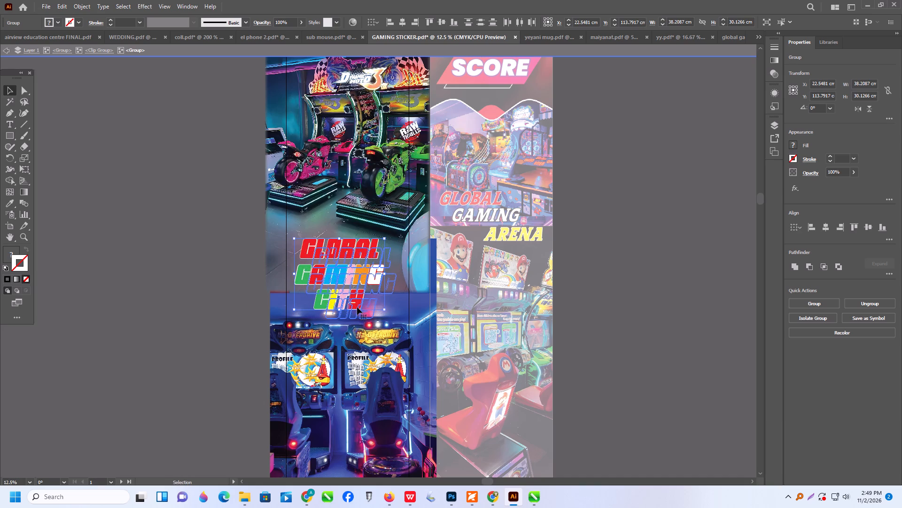
Isolate the banner group in the global gaming 3d final 1 file and cut the red knot emblem beside the lettering.
click(595, 41)
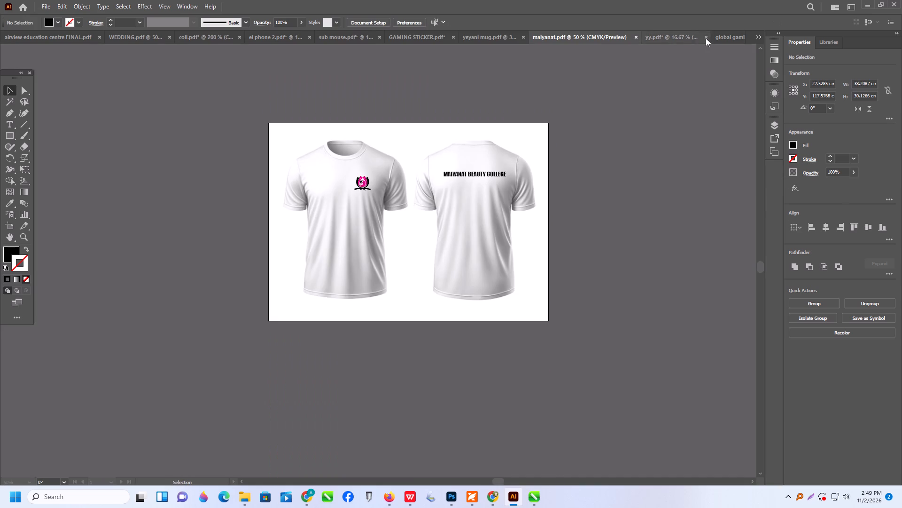
click(721, 38)
click(140, 230)
triple_click(144, 243)
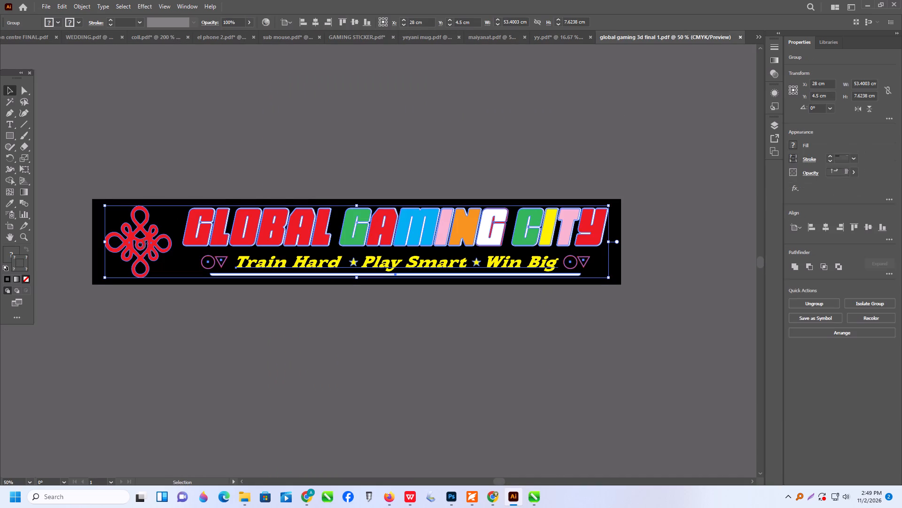
triple_click(156, 243)
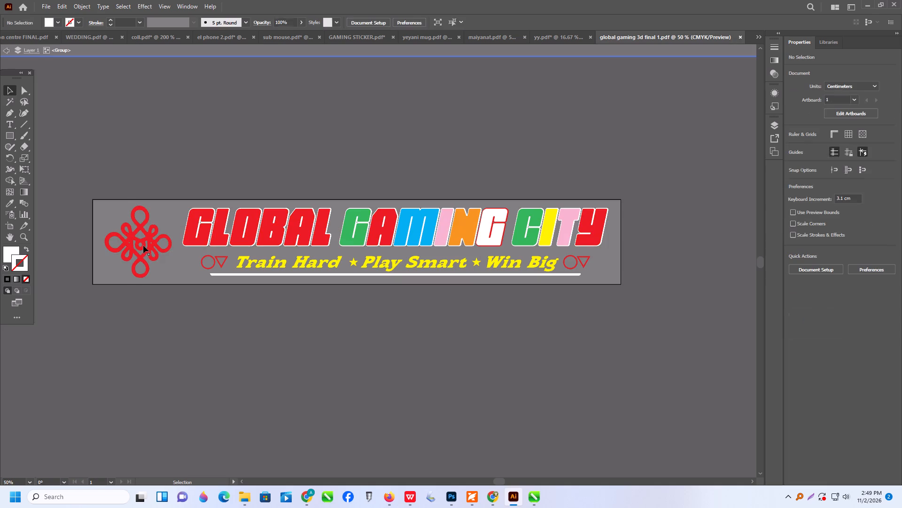
click(143, 246)
key(ctrl+x)
triple_click(221, 162)
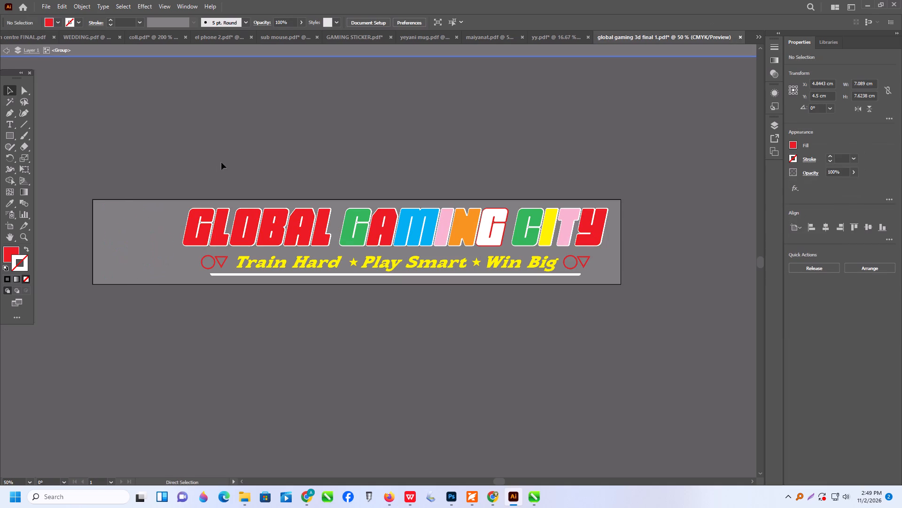
double_click(221, 162)
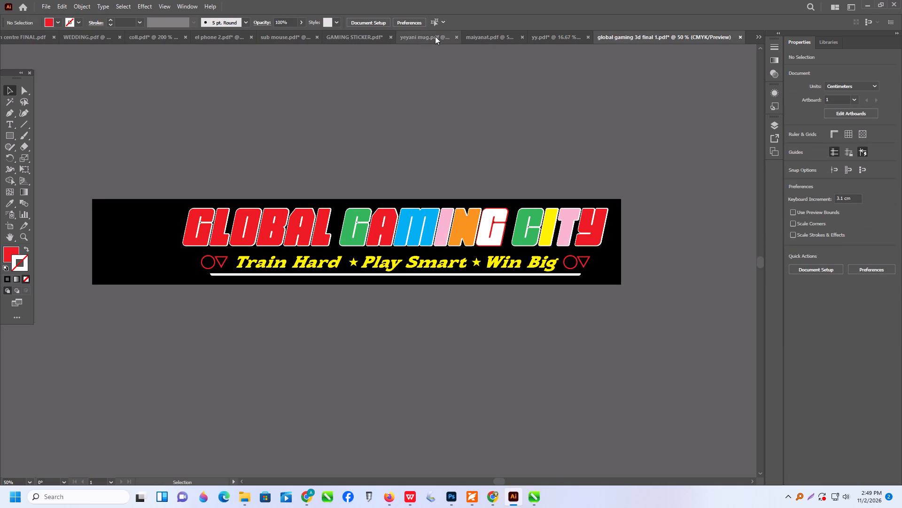
Paste the knot emblem into the GAMING STICKER banner, place it above GLOBAL and scale it to about 12.4 × 13.3 cm.
click(360, 38)
scroll(435, 230, up, 2)
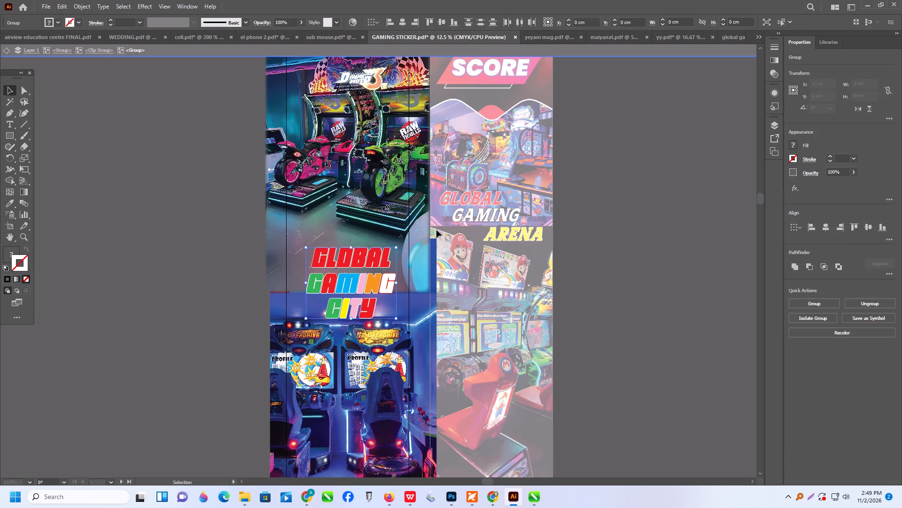
scroll(448, 249, up, 1)
key(ctrl+v)
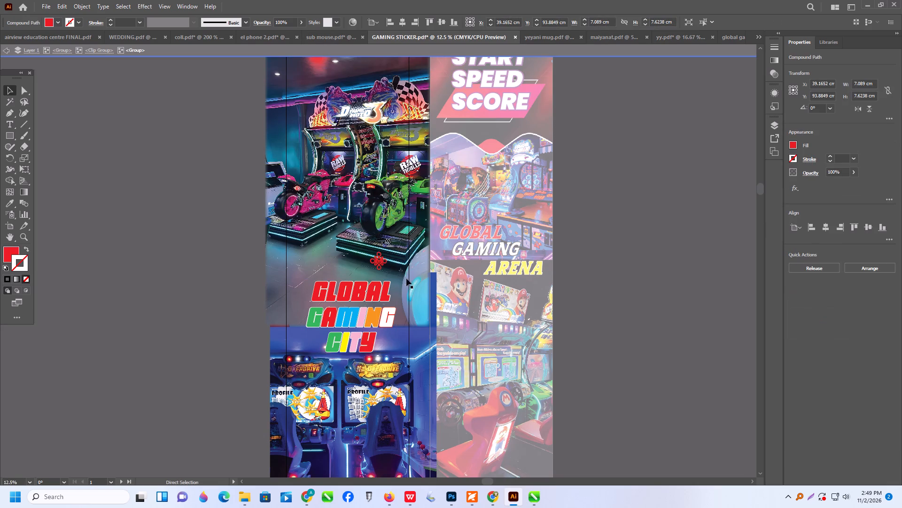
drag(377, 262, 351, 261)
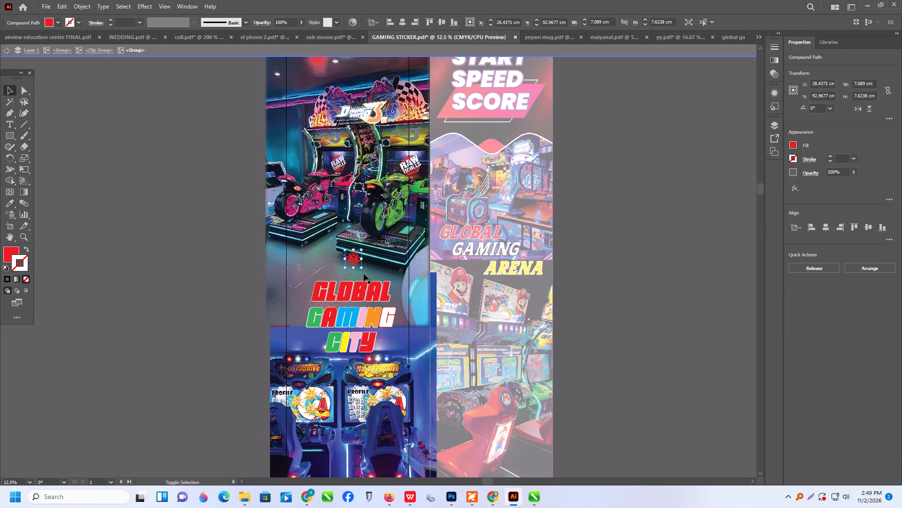
shift+drag(359, 268, 373, 288)
alt+scroll(358, 267, up, 4)
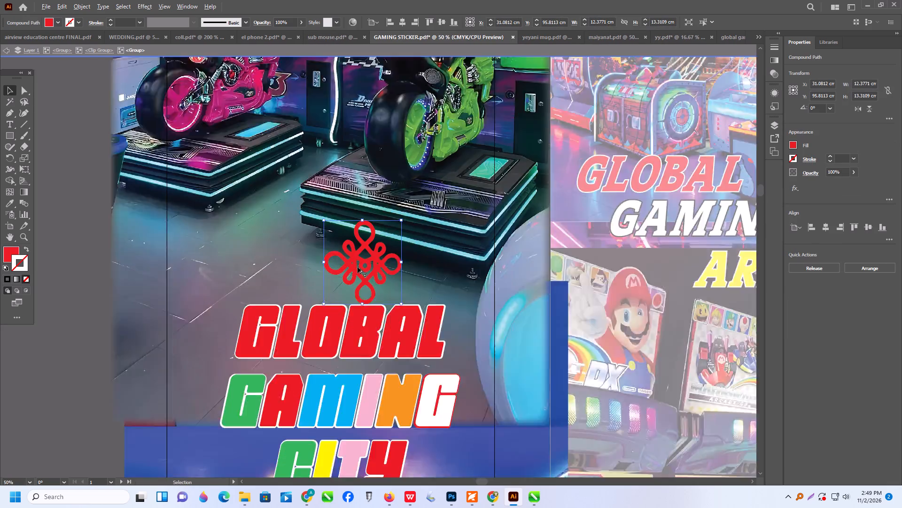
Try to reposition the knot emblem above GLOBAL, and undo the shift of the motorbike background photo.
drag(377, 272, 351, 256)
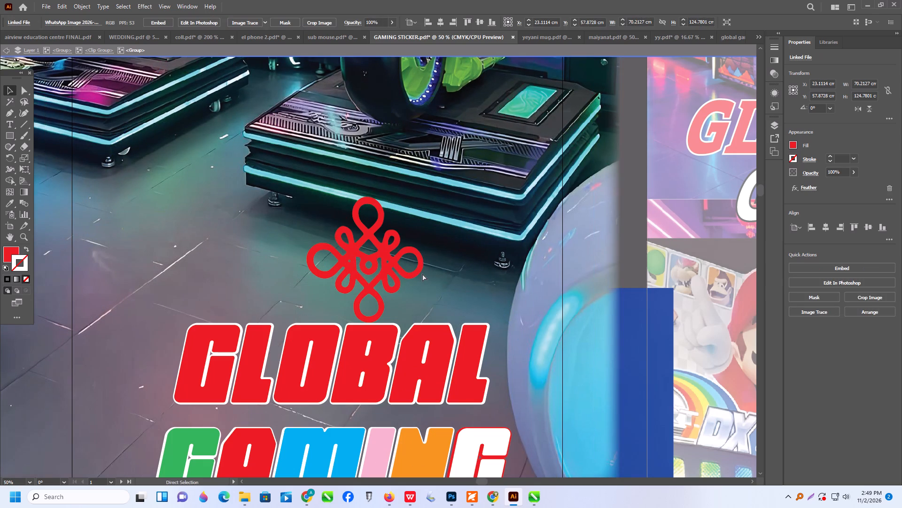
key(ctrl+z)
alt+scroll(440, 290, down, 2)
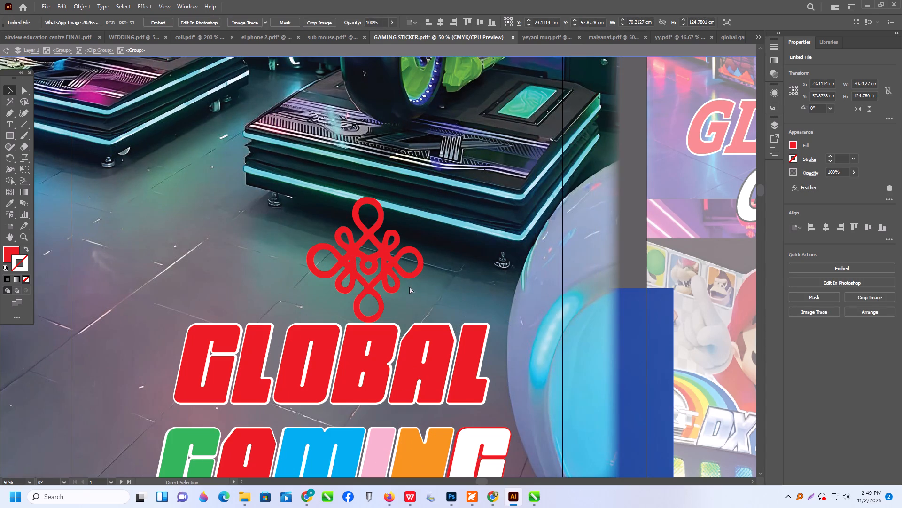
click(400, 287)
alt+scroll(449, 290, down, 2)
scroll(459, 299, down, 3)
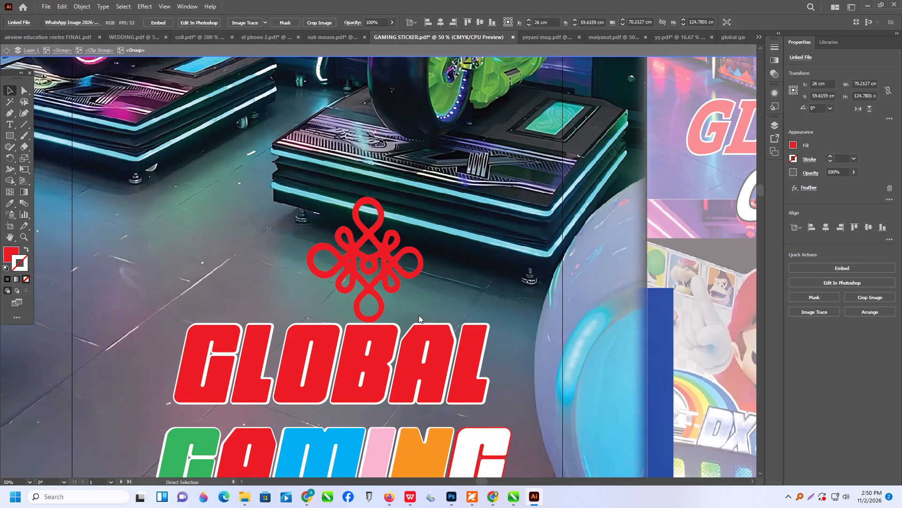
Shift the knot emblem slightly up and to the left above GLOBAL, and enlarge it a little.
click(389, 286)
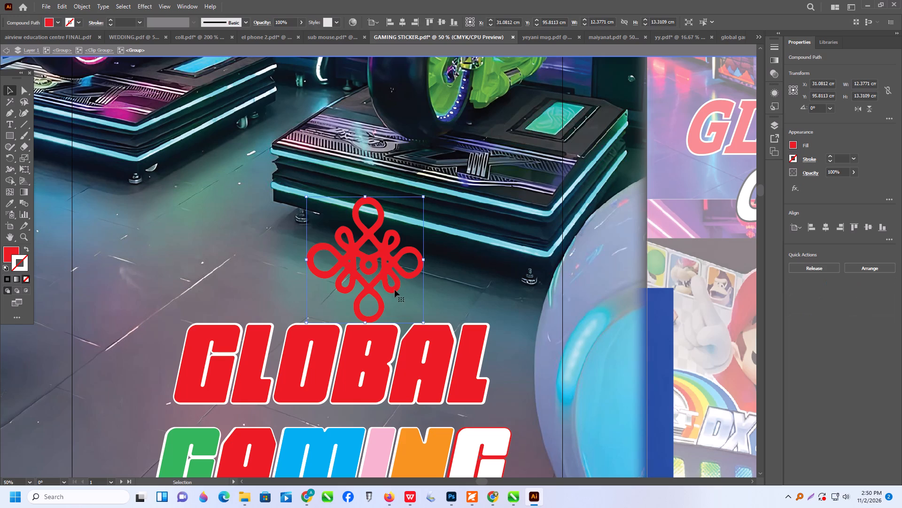
drag(395, 290, 381, 284)
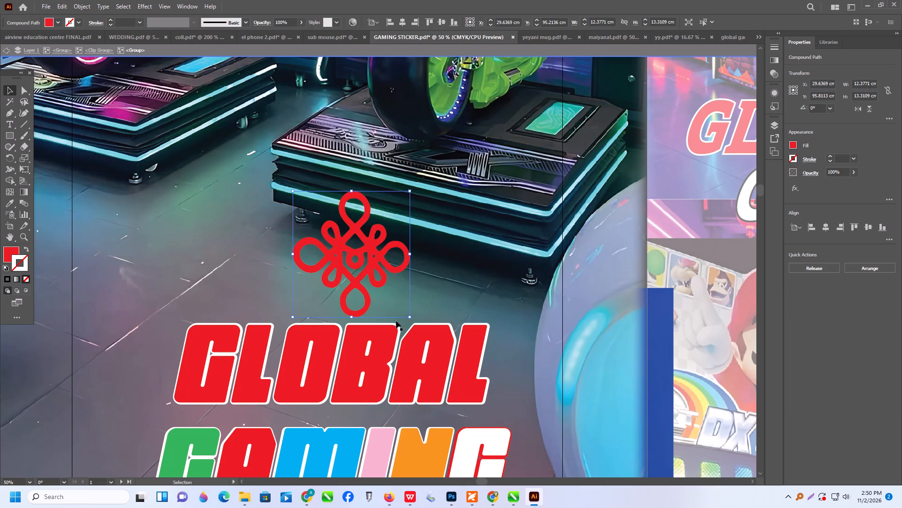
scroll(404, 334, down, 4)
alt+scroll(403, 341, down, 1)
scroll(378, 322, down, 2)
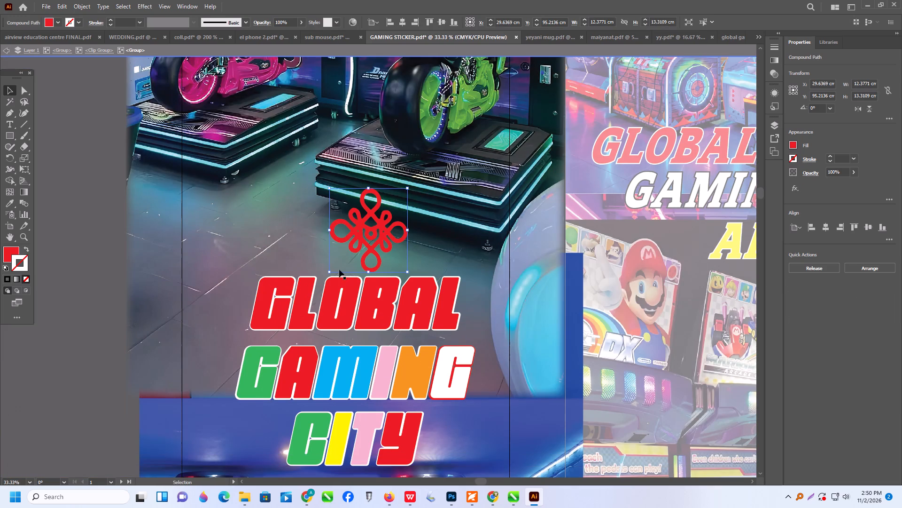
shift+drag(327, 186, 317, 165)
Select the emblem with the GLOBAL, GAMING and CITY lines and centre them horizontally on the emblem as key object.
shift+click(378, 302)
scroll(380, 308, down, 3)
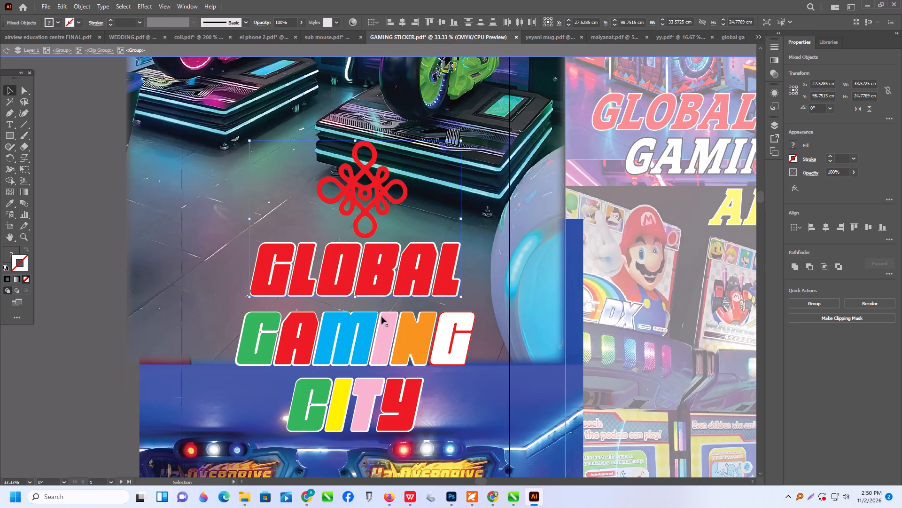
shift+click(371, 325)
shift+click(365, 413)
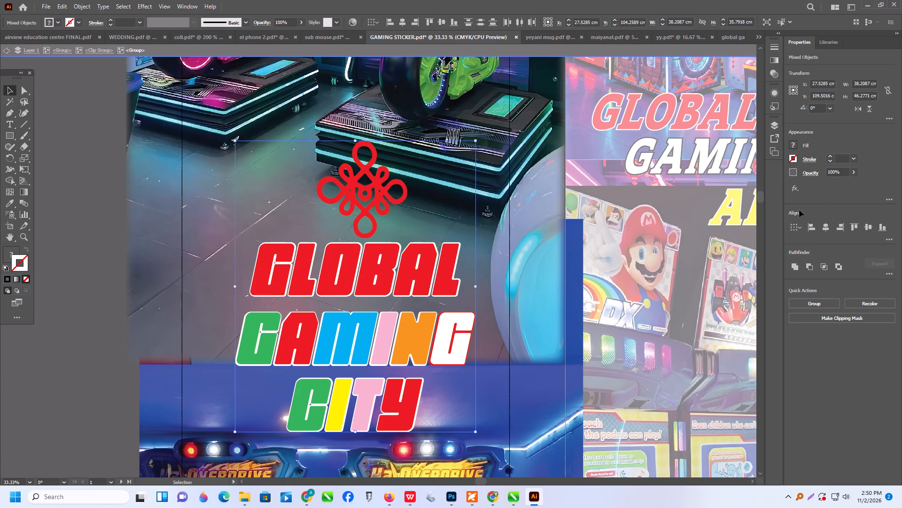
click(802, 229)
click(811, 252)
click(824, 223)
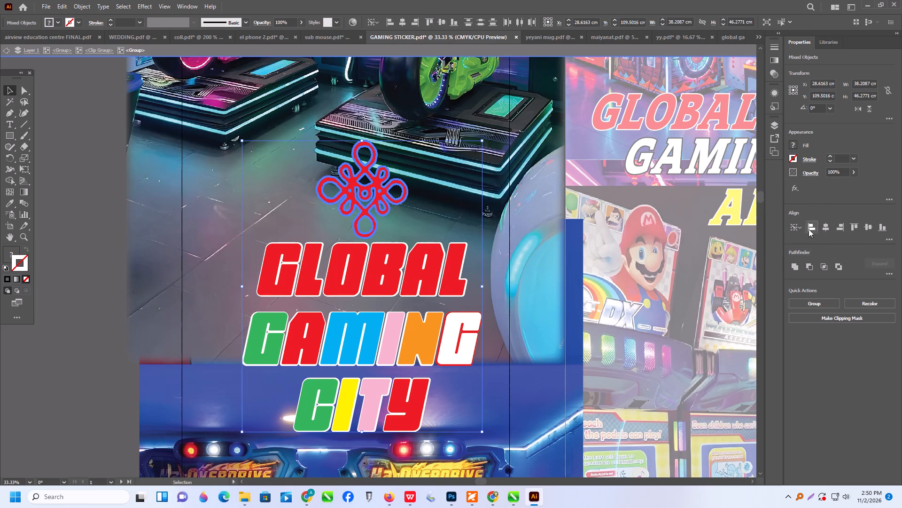
Move the emblem and lettering together up and to the left, enlarge them to about 40.1 × 48.6 cm, and leave isolation.
drag(396, 346, 386, 335)
scroll(387, 333, down, 4)
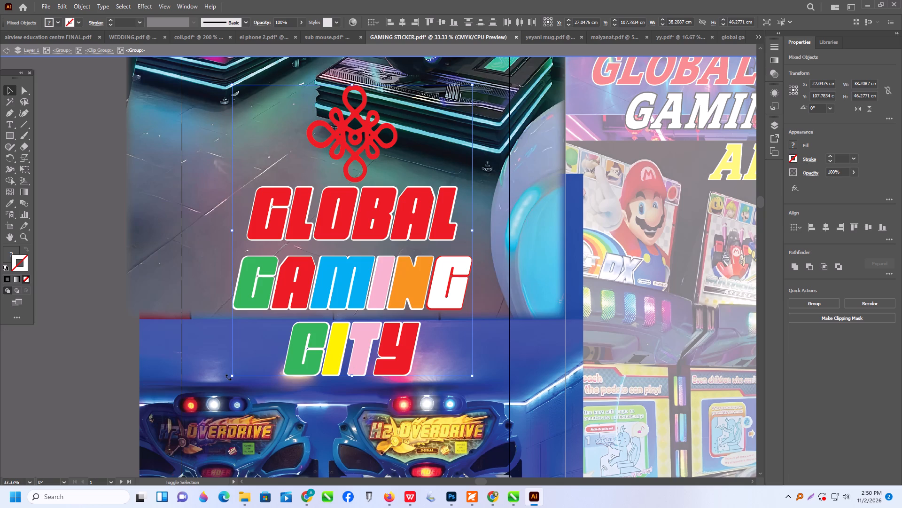
shift+drag(233, 377, 220, 392)
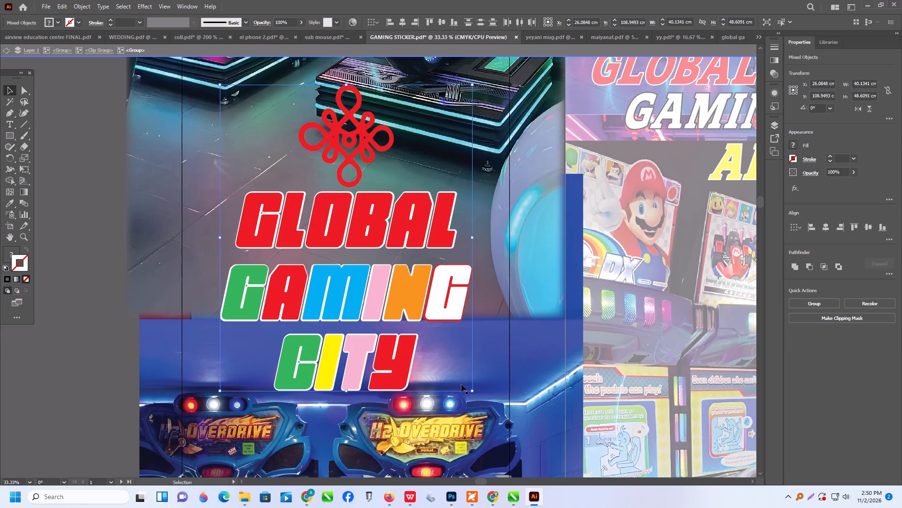
alt+scroll(463, 388, down, 2)
triple_click(251, 289)
click(251, 289)
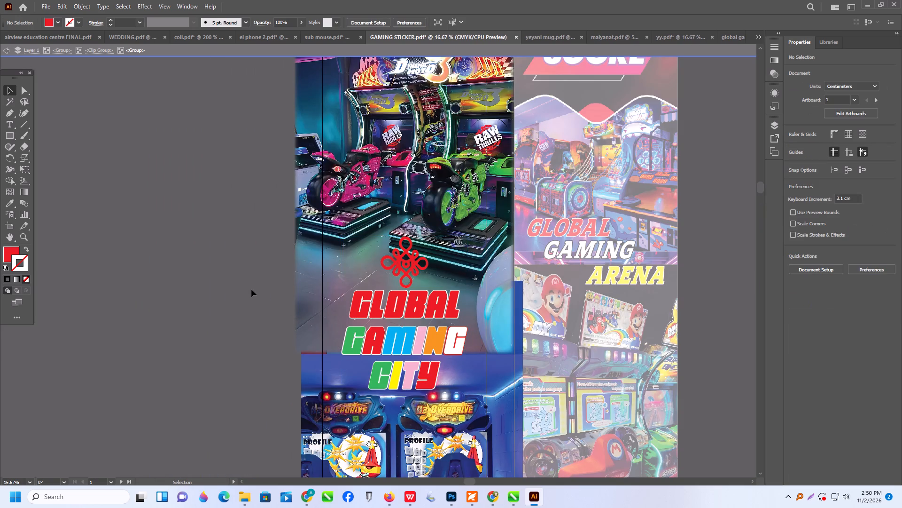
triple_click(251, 289)
scroll(311, 301, up, 2)
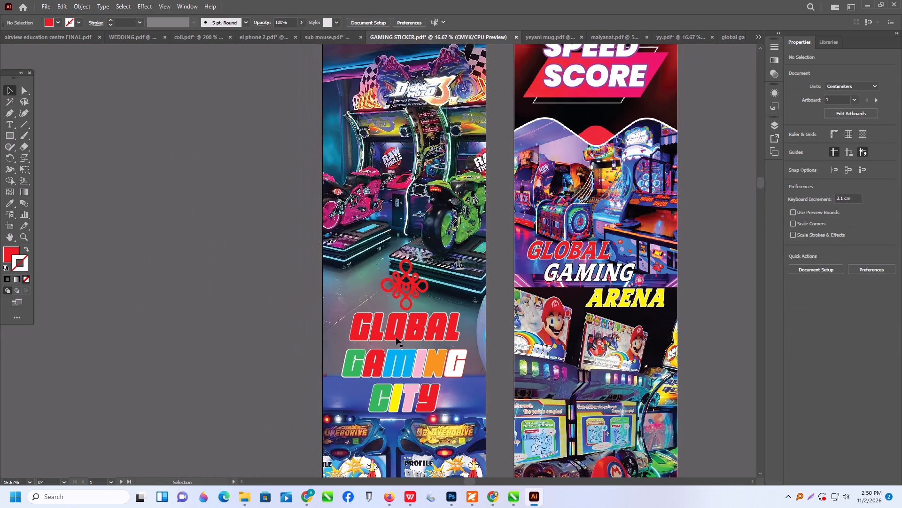
alt+scroll(397, 338, down, 1)
Isolate the banner's nested group again and give the knot emblem a 3 pt stroke.
triple_click(406, 305)
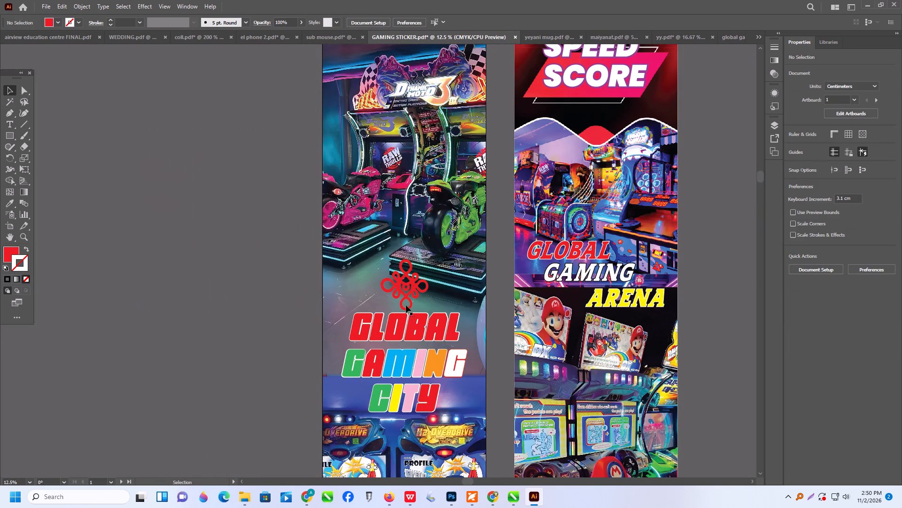
click(405, 305)
triple_click(404, 309)
triple_click(404, 309)
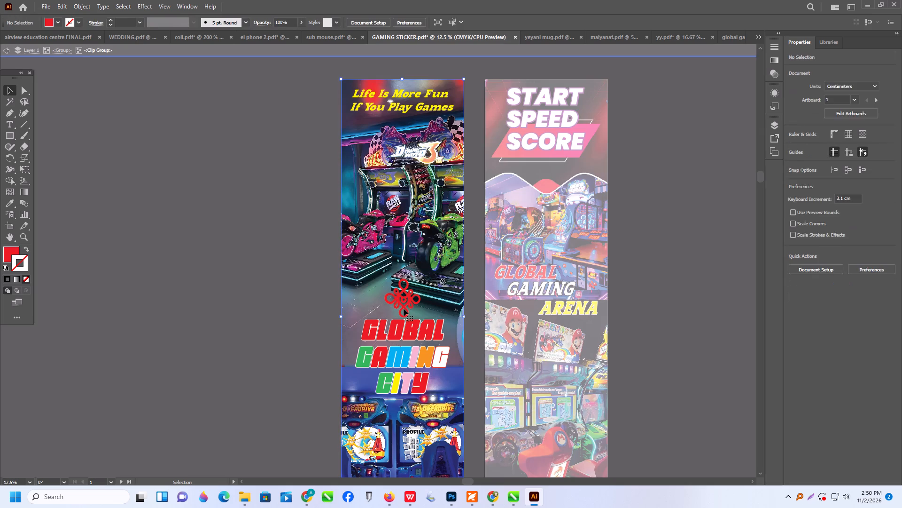
triple_click(404, 309)
double_click(404, 309)
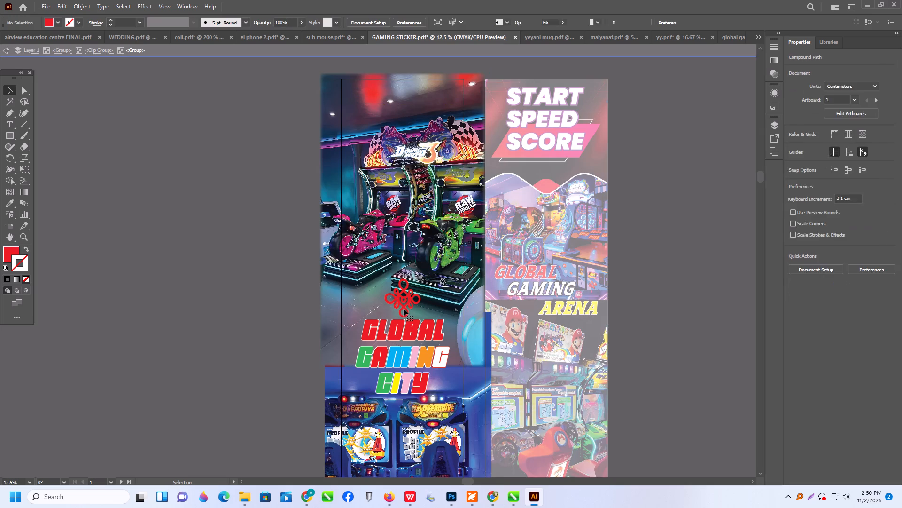
click(55, 20)
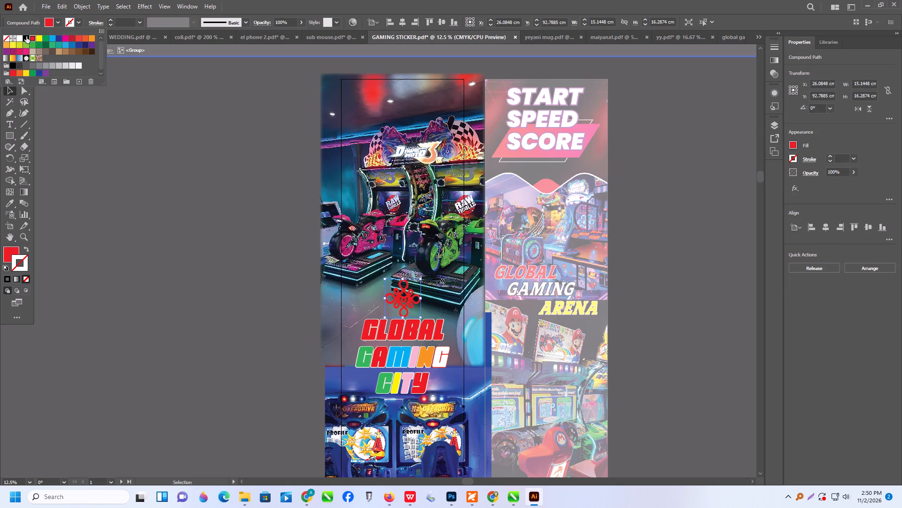
click(216, 117)
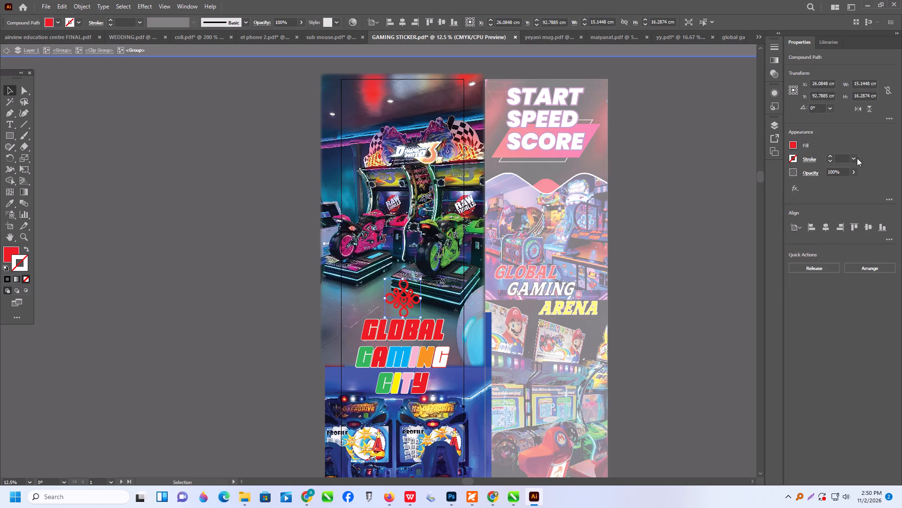
click(833, 157)
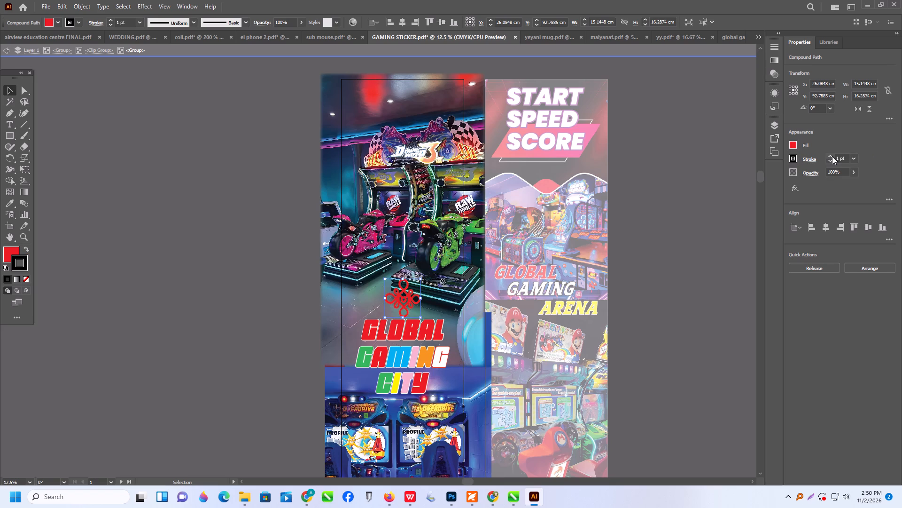
click(832, 156)
click(832, 156)
Set the knot emblem's stroke colour to white, FFFFFF.
triple_click(22, 268)
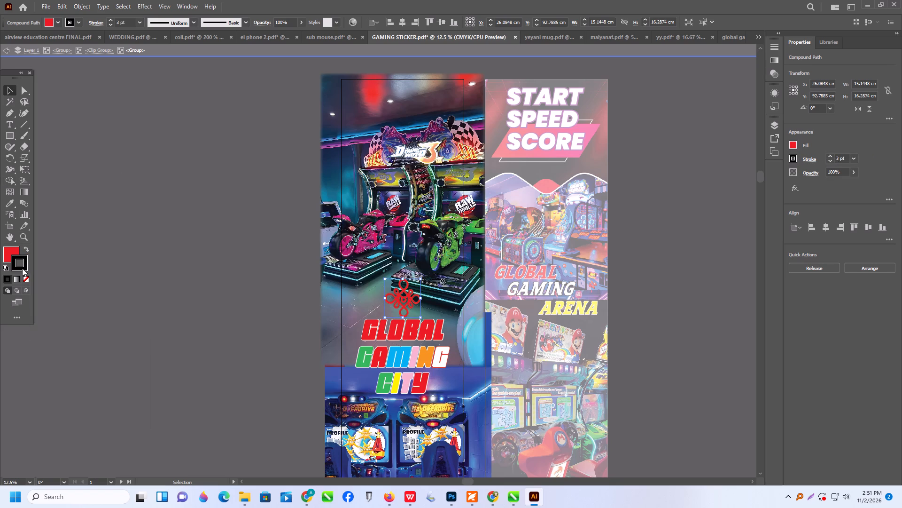
triple_click(22, 268)
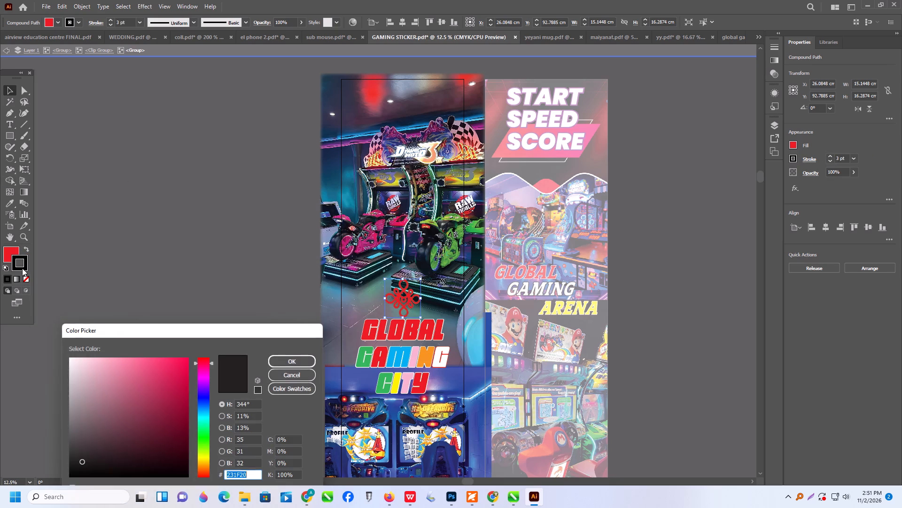
drag(88, 401, 56, 293)
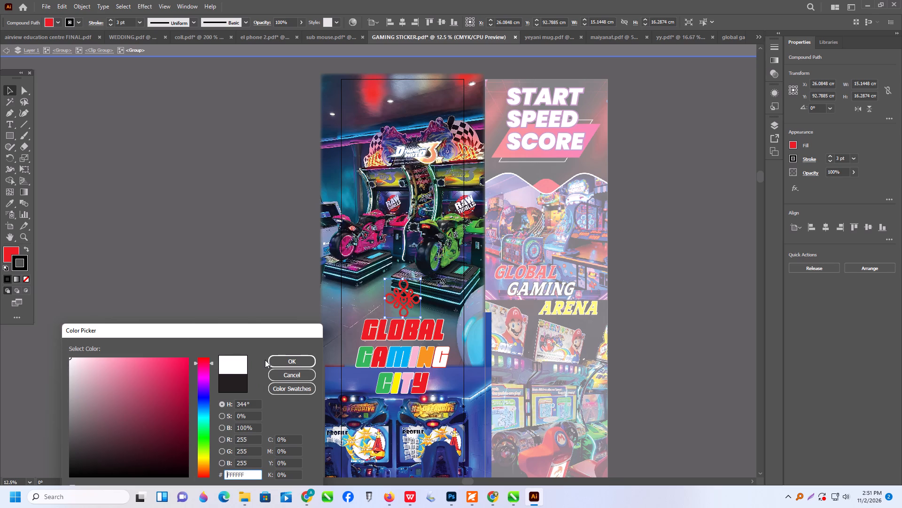
click(301, 359)
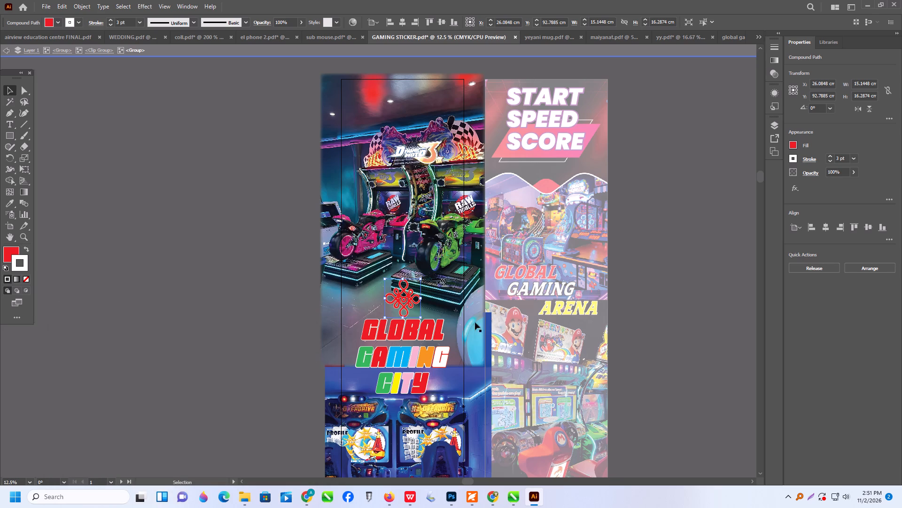
alt+scroll(444, 316, up, 2)
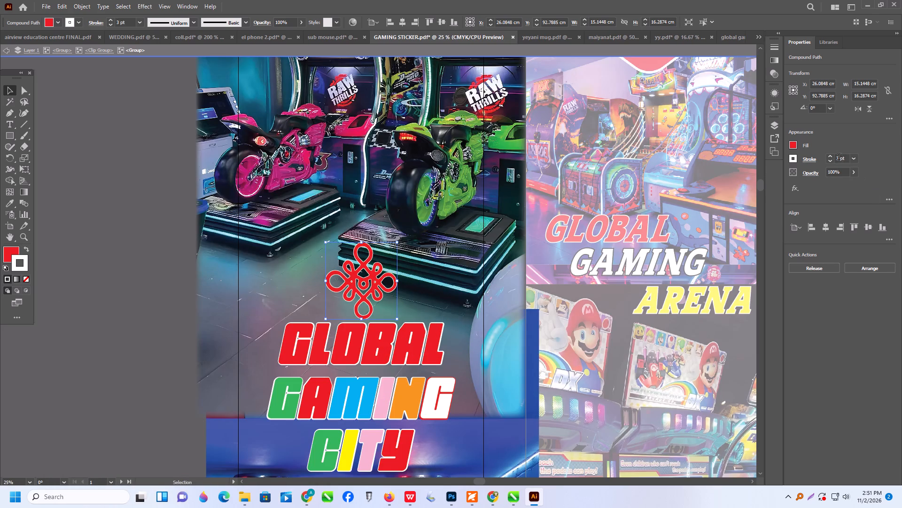
Increase the knot emblem's stroke weight to 4 pt and leave isolation.
click(832, 155)
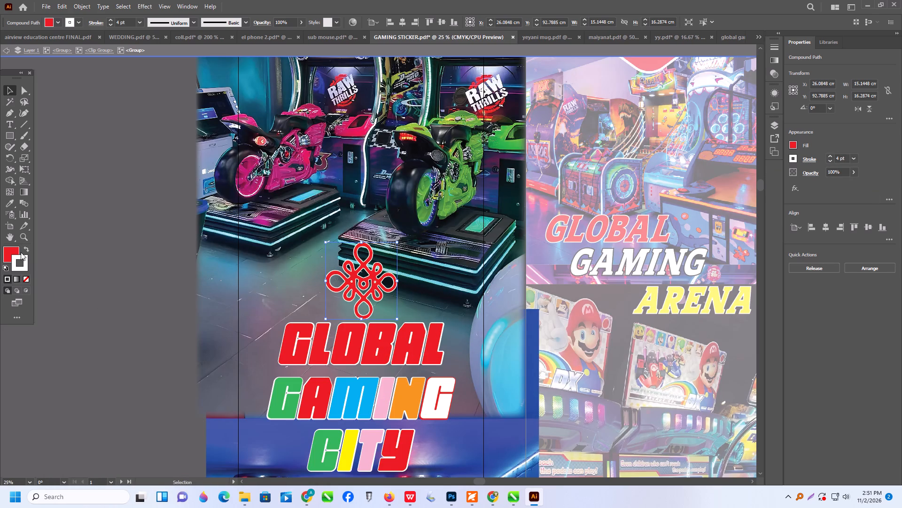
triple_click(101, 286)
double_click(101, 286)
Examine the GLOBAL GAMING CITY emblem and lettering up close and within the full layout of both banners.
scroll(355, 317, down, 9)
alt+scroll(356, 289, down, 1)
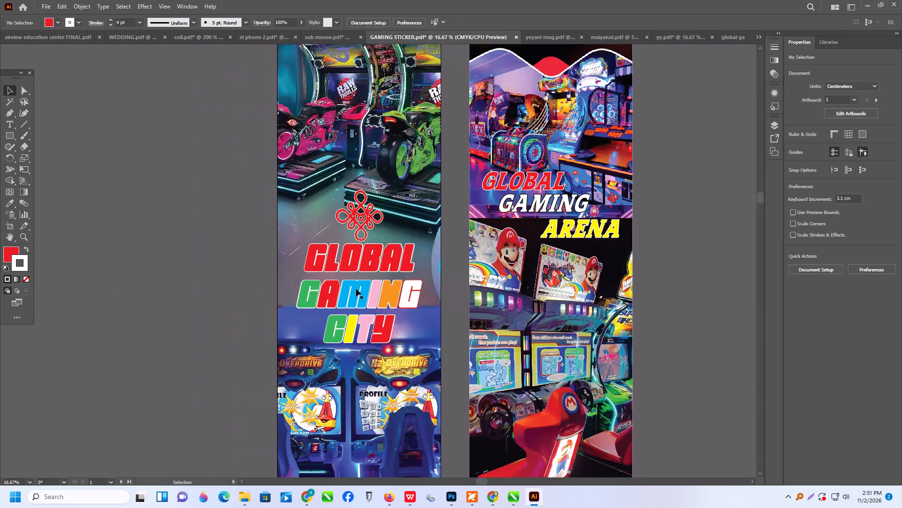
scroll(357, 289, down, 3)
alt+scroll(457, 329, down, 1)
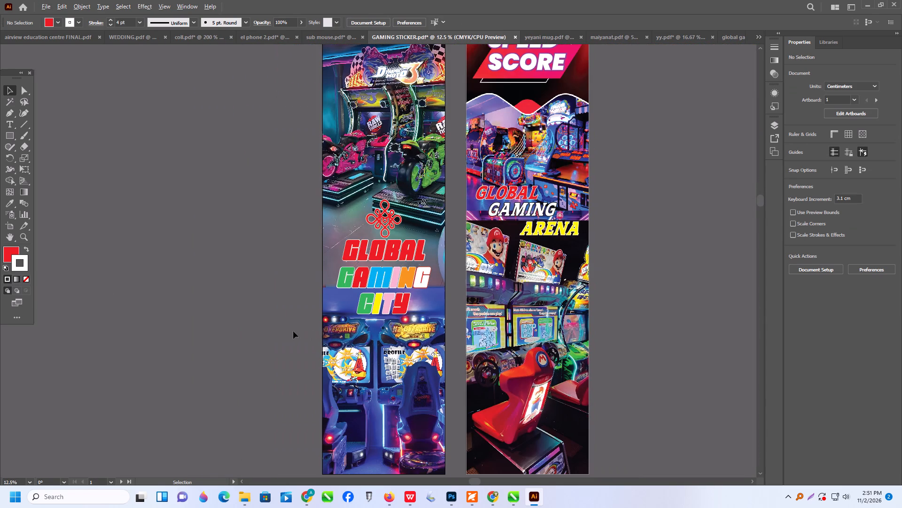
scroll(831, 331, down, 2)
alt+scroll(523, 339, down, 1)
alt+scroll(320, 305, up, 3)
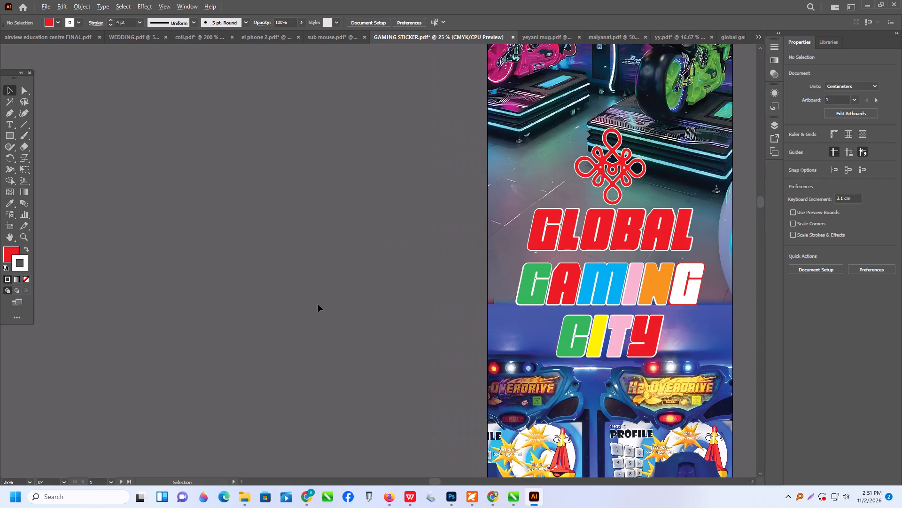
alt+scroll(291, 330, down, 1)
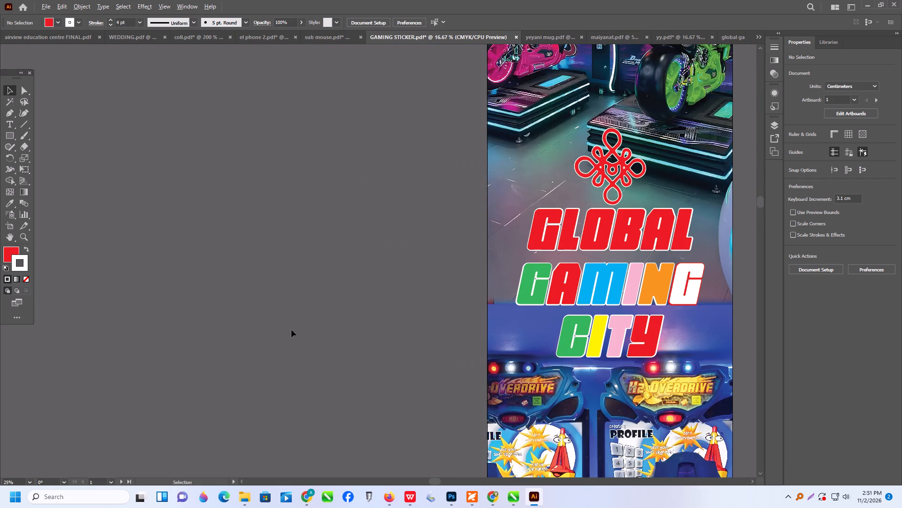
scroll(300, 325, down, 2)
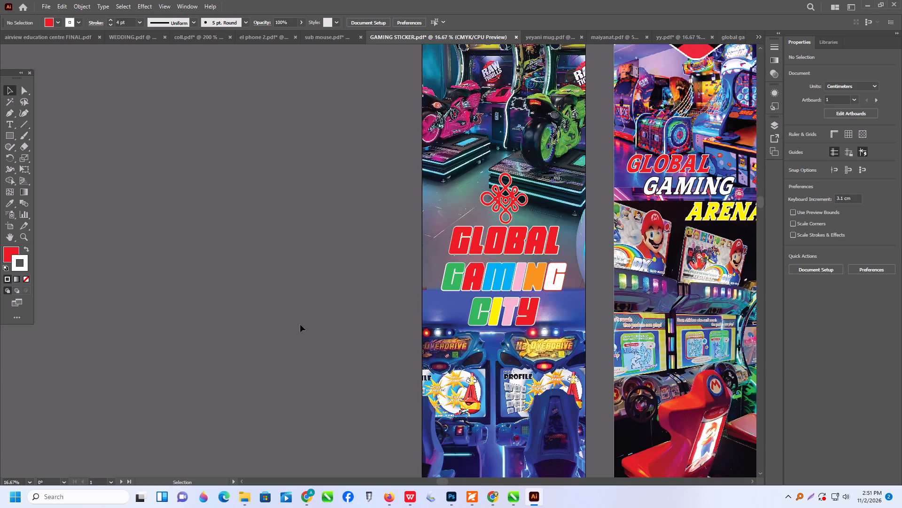
scroll(301, 324, up, 1)
alt+scroll(248, 344, down, 1)
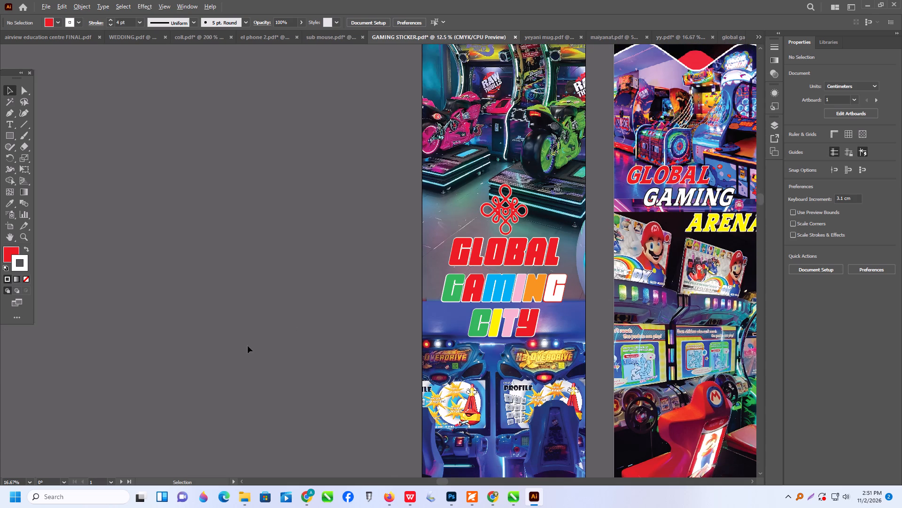
alt+scroll(248, 346, down, 1)
scroll(258, 341, up, 2)
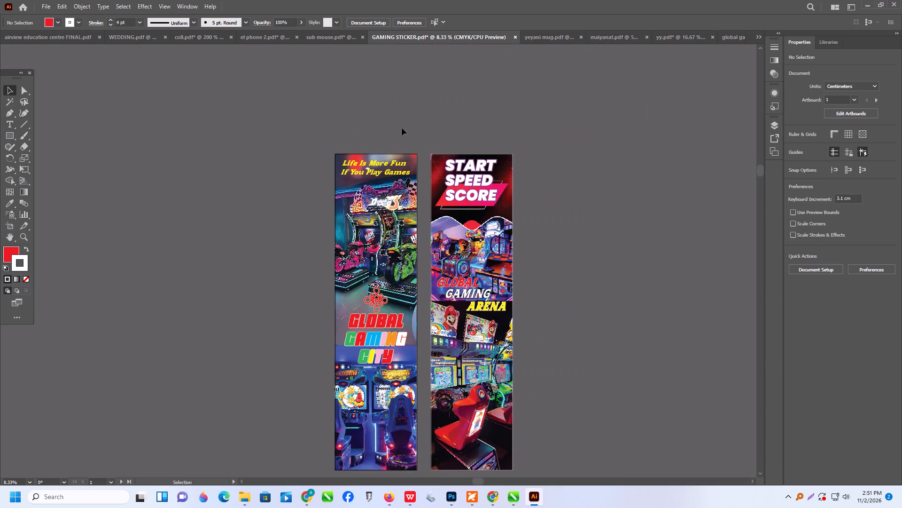
scroll(430, 88, down, 4)
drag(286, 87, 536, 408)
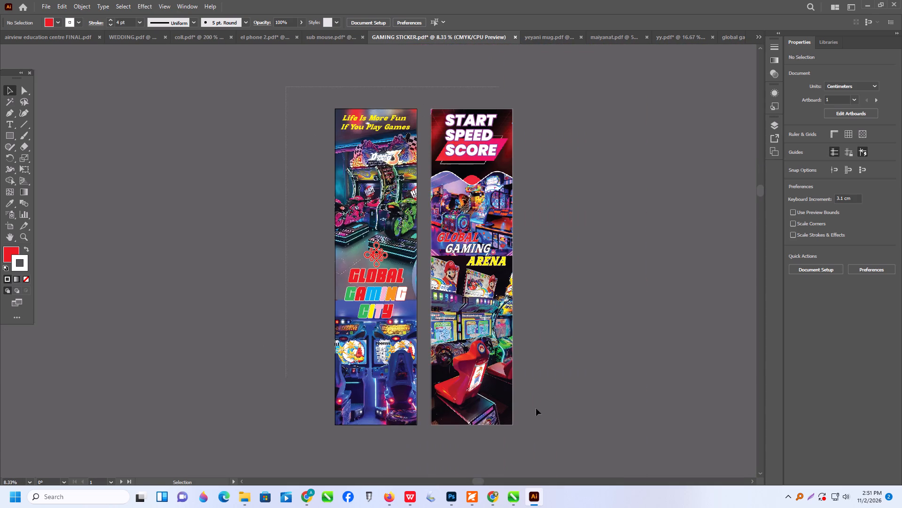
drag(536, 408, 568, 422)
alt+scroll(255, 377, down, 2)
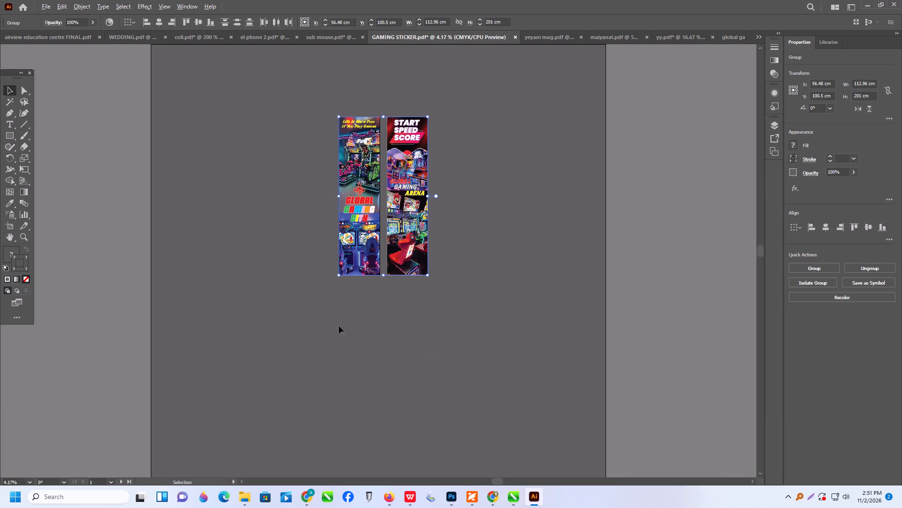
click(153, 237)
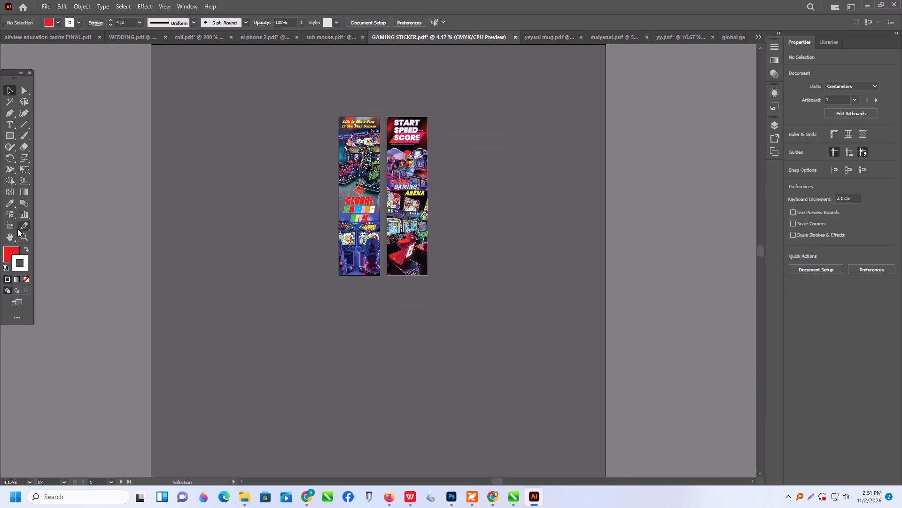
Delete the artboard around the GLOBAL GAMING CITY banner and return to the Selection tool.
click(13, 225)
key(Delete)
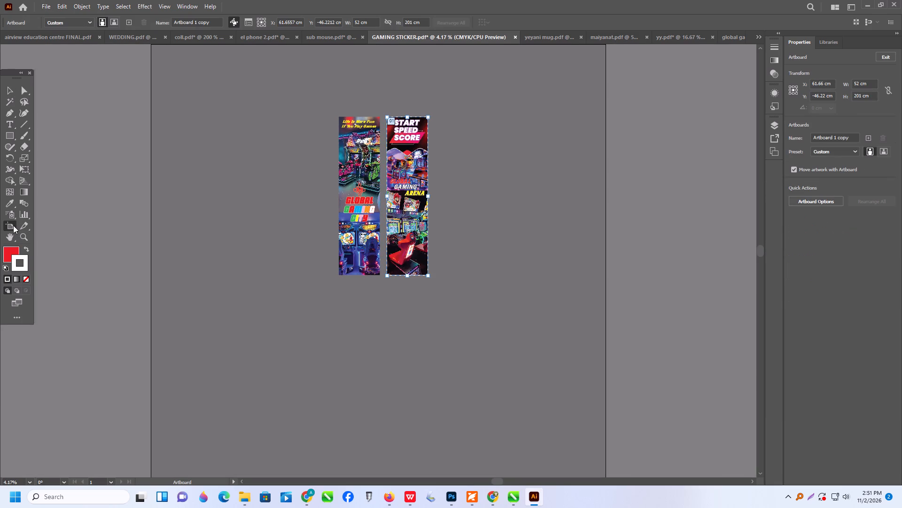
click(5, 83)
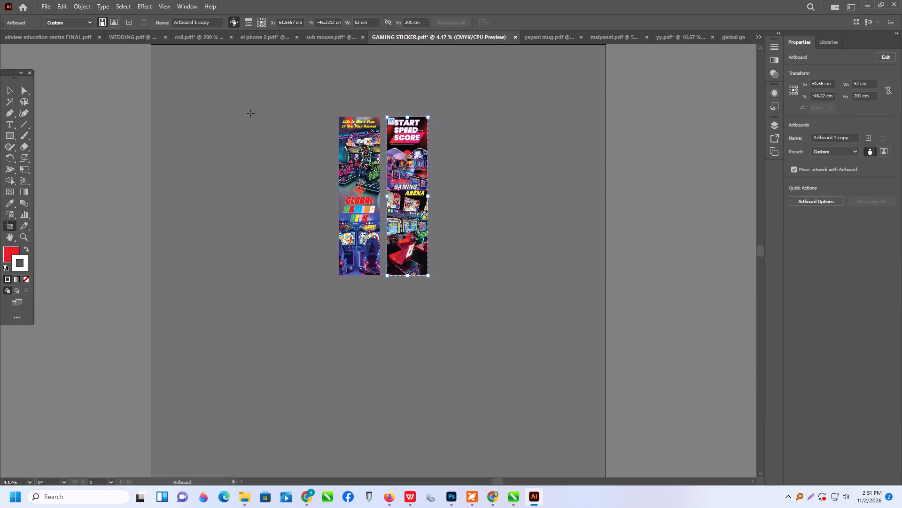
click(250, 113)
double_click(12, 84)
Select both banners and distribute them horizontally with 0.02 cm spacing, using the START SPEED SCORE banner as key object.
drag(307, 88, 430, 253)
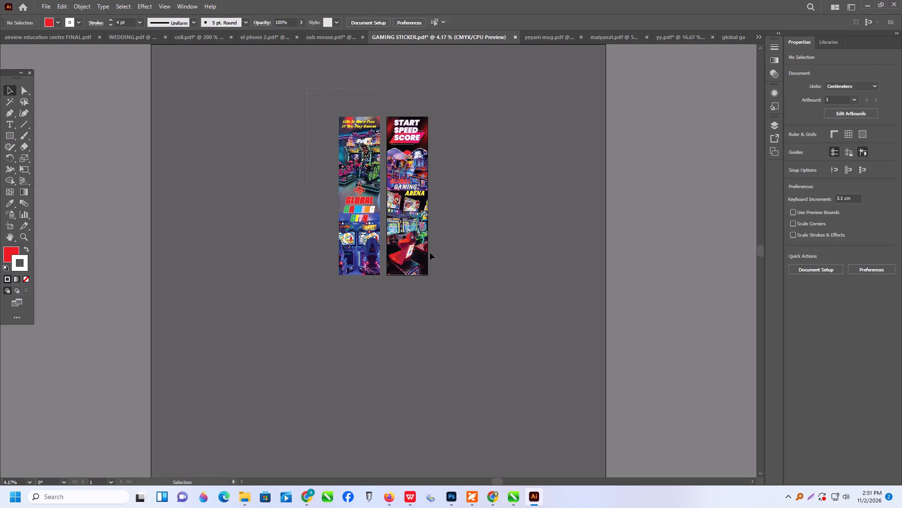
drag(430, 253, 481, 320)
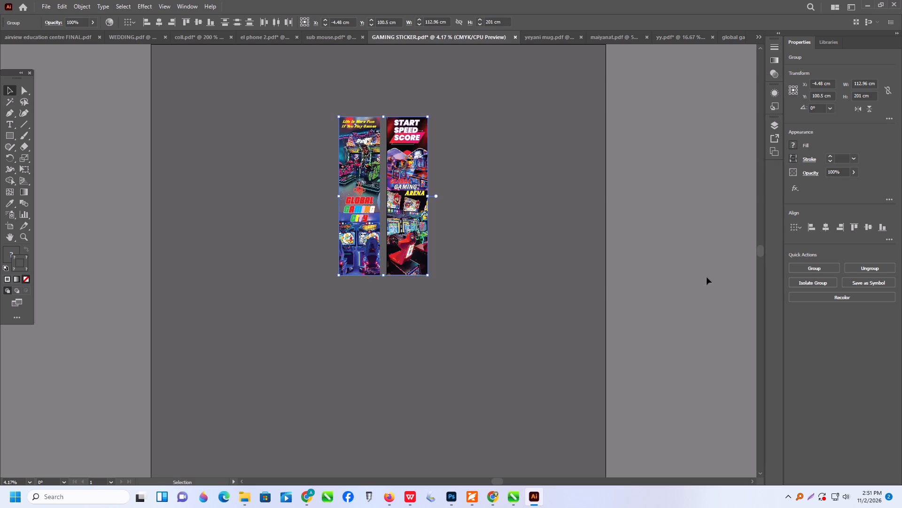
click(886, 239)
click(883, 321)
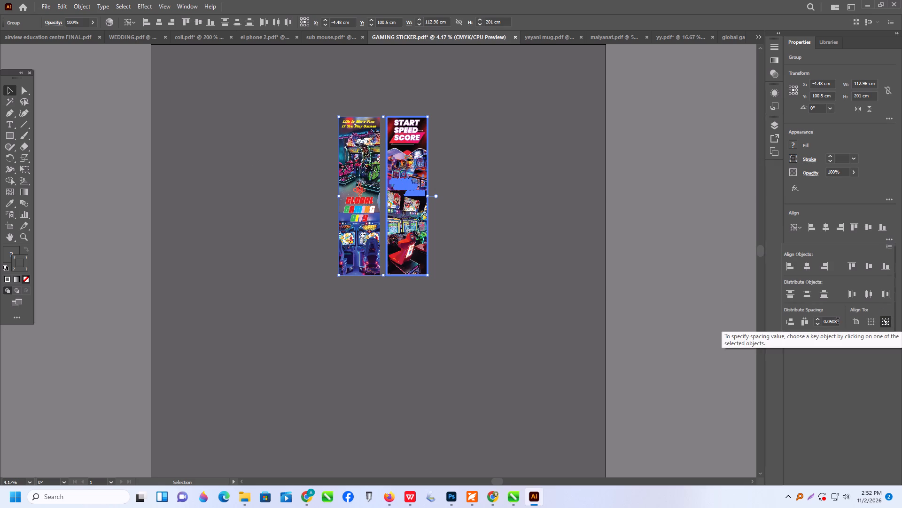
drag(838, 322, 804, 323)
text(0.02)
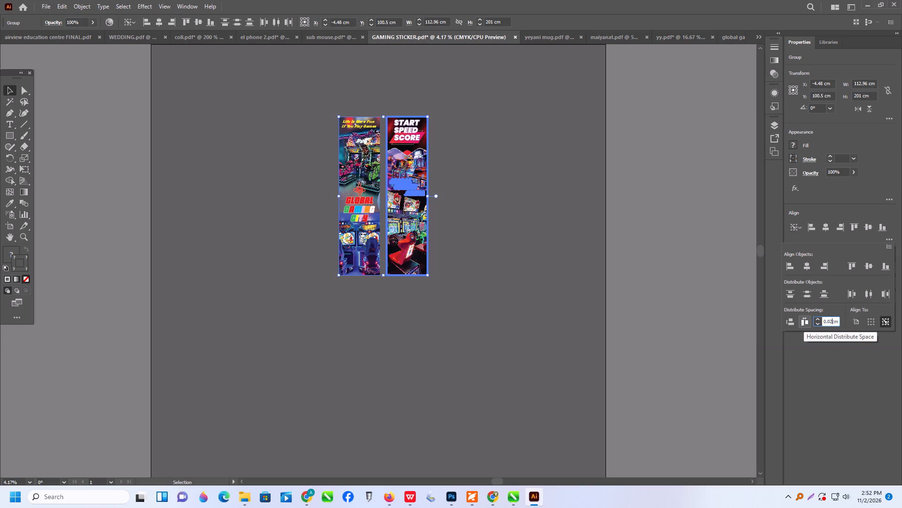
key(Return)
click(892, 239)
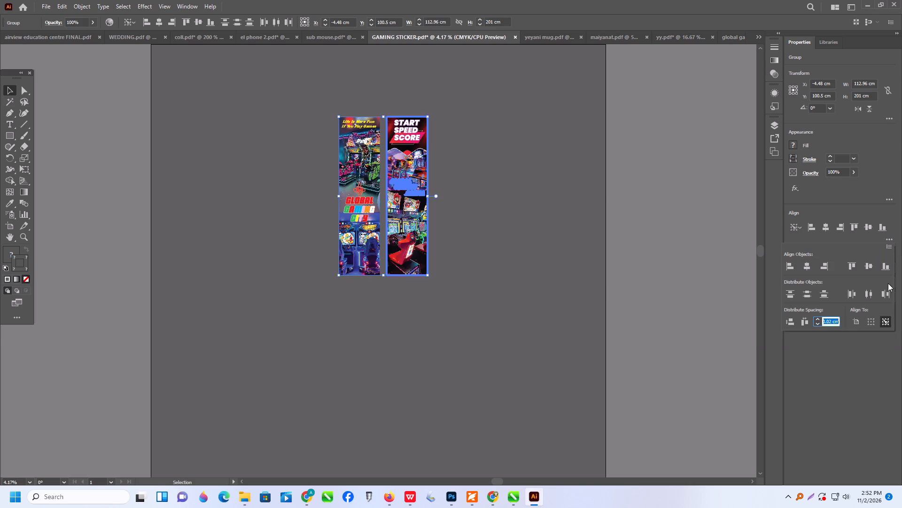
click(801, 322)
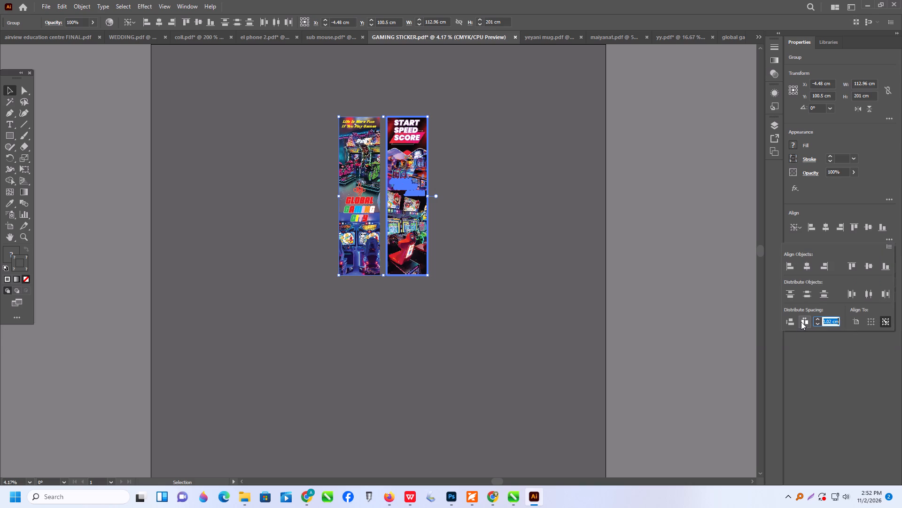
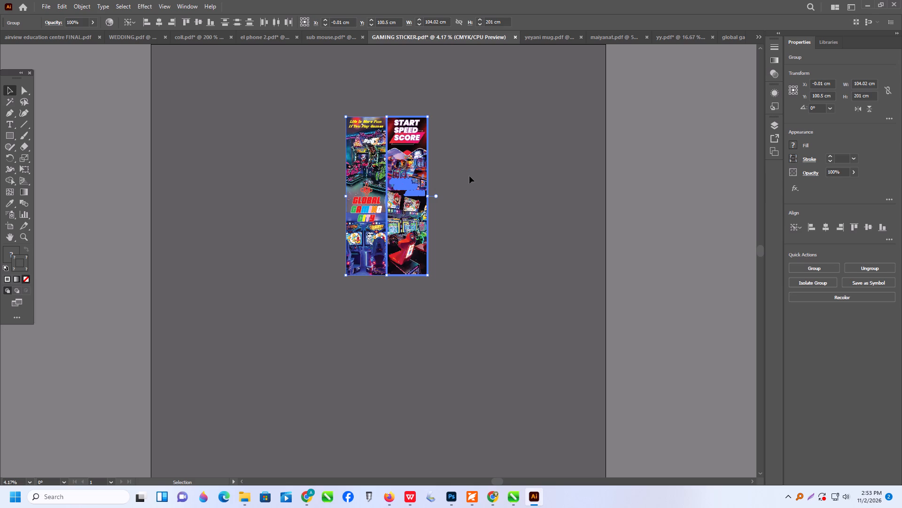
Deselect the banners and examine the gap between them up close and in the full layout.
click(468, 176)
alt+scroll(336, 167, up, 3)
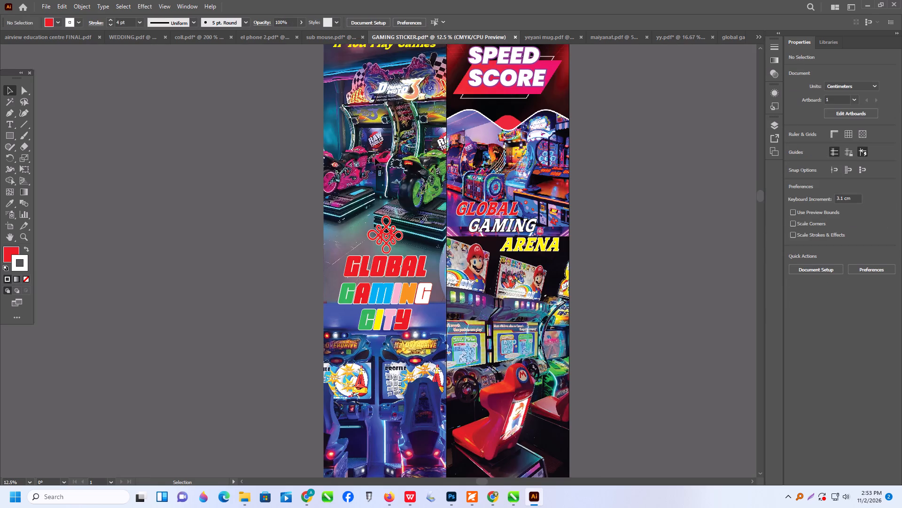
scroll(447, 170, up, 3)
alt+scroll(447, 191, up, 7)
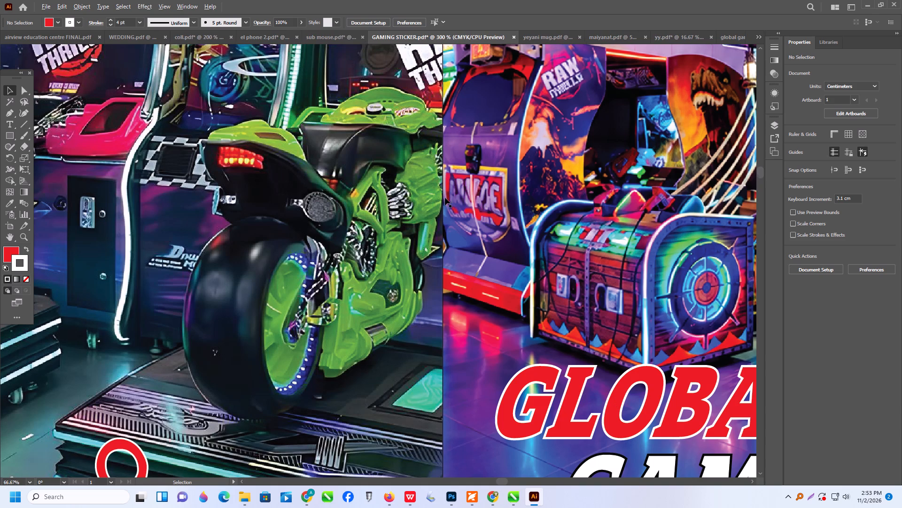
alt+scroll(445, 198, up, 3)
alt+scroll(402, 245, up, 2)
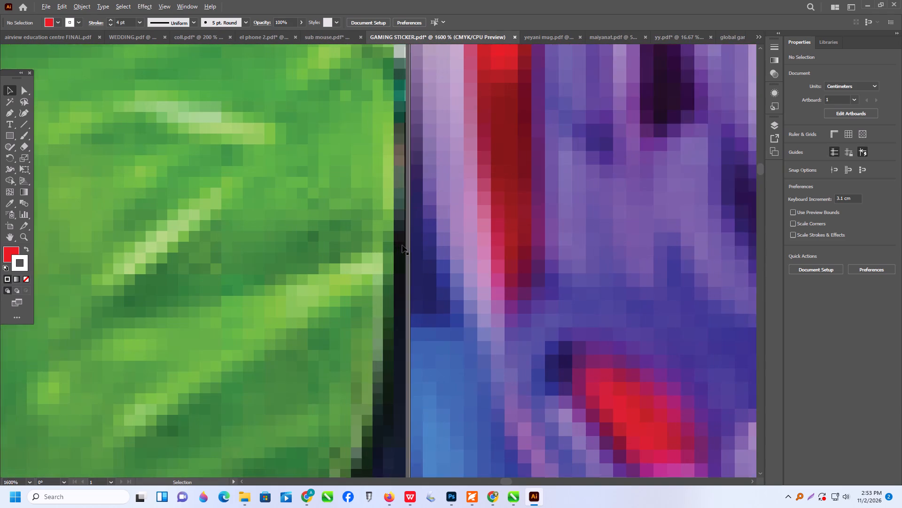
alt+scroll(402, 245, down, 9)
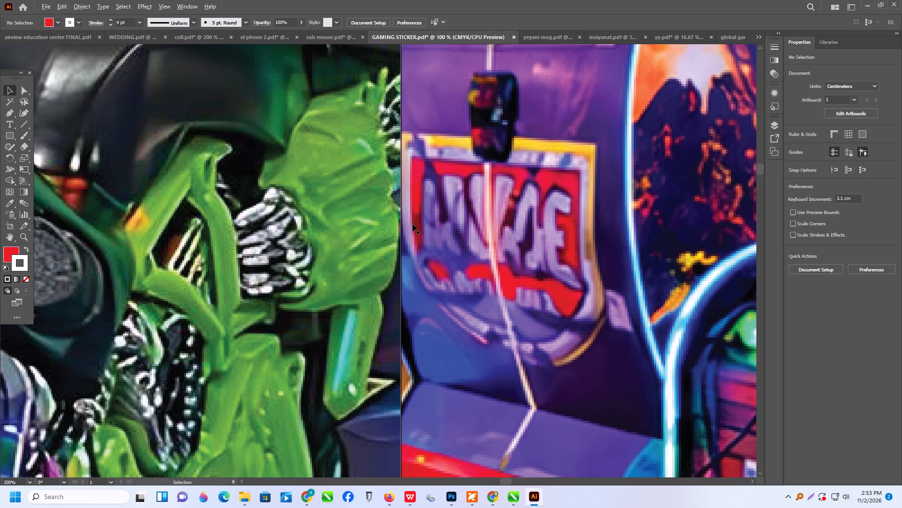
alt+scroll(412, 224, down, 3)
scroll(412, 224, down, 11)
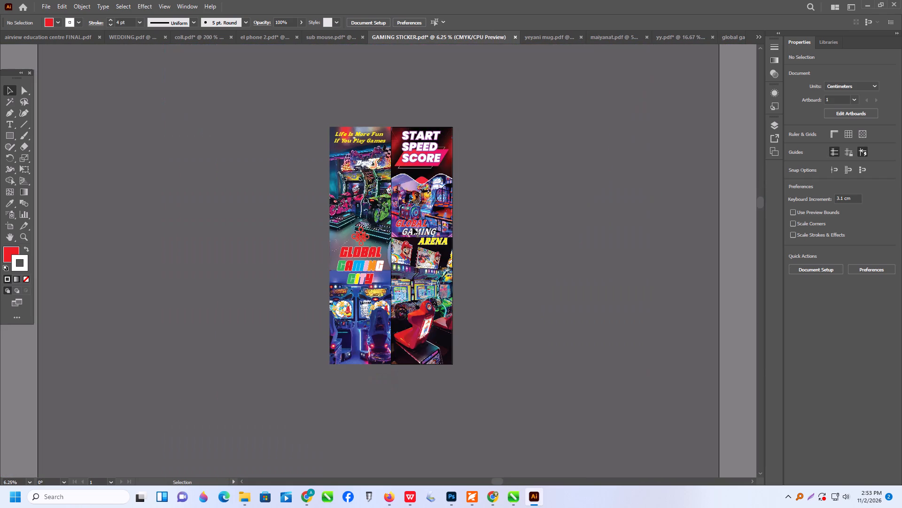
Select both banners and fit the artboard to the selected art.
click(282, 101)
drag(281, 97, 519, 440)
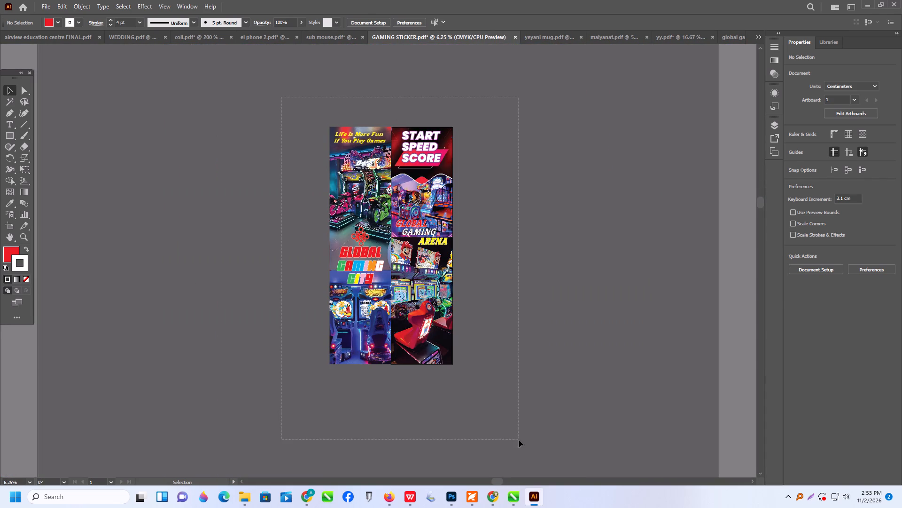
drag(519, 440, 519, 433)
click(85, 7)
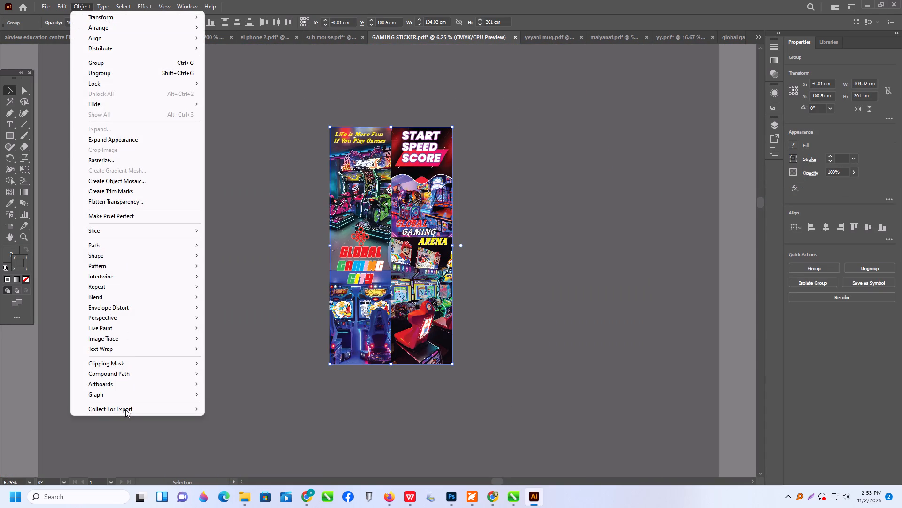
click(114, 386)
click(257, 421)
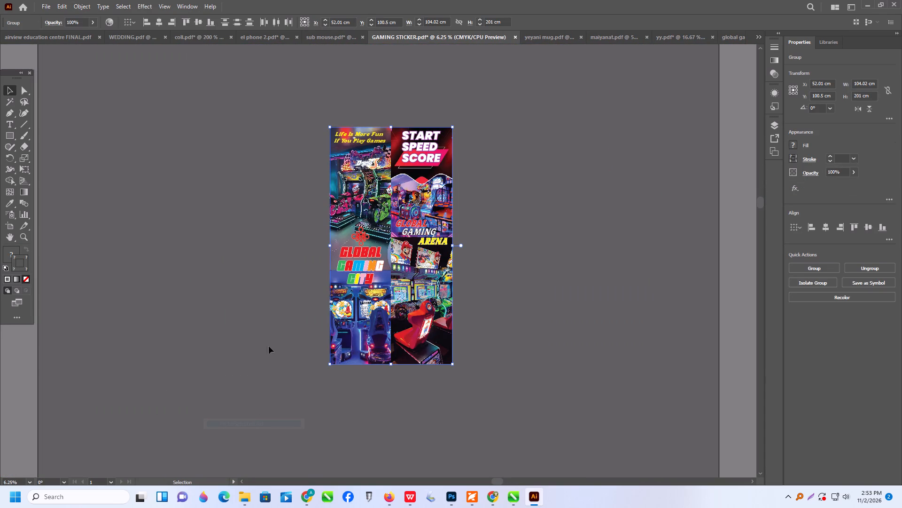
Examine the seam between the two banners up close again, along with the complete side-by-side layout.
alt+scroll(414, 213, up, 4)
scroll(336, 291, down, 4)
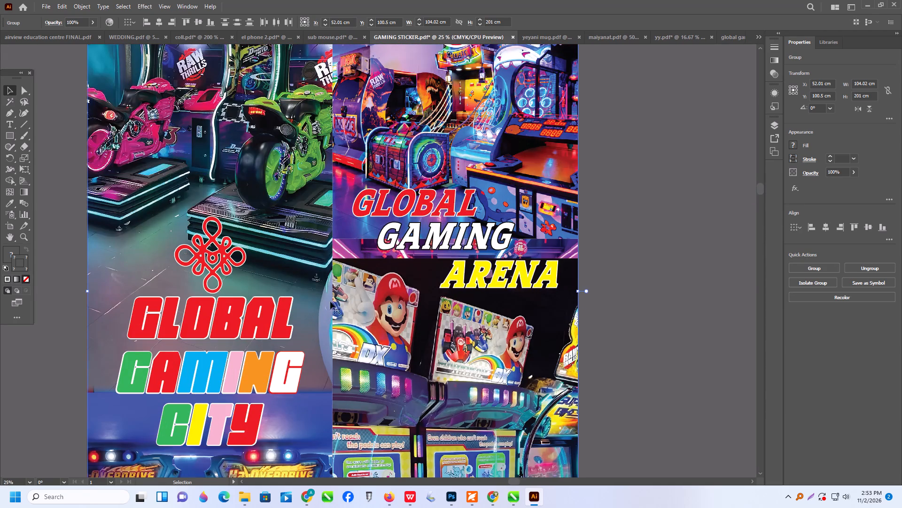
alt+scroll(322, 326, up, 7)
alt+scroll(465, 303, up, 2)
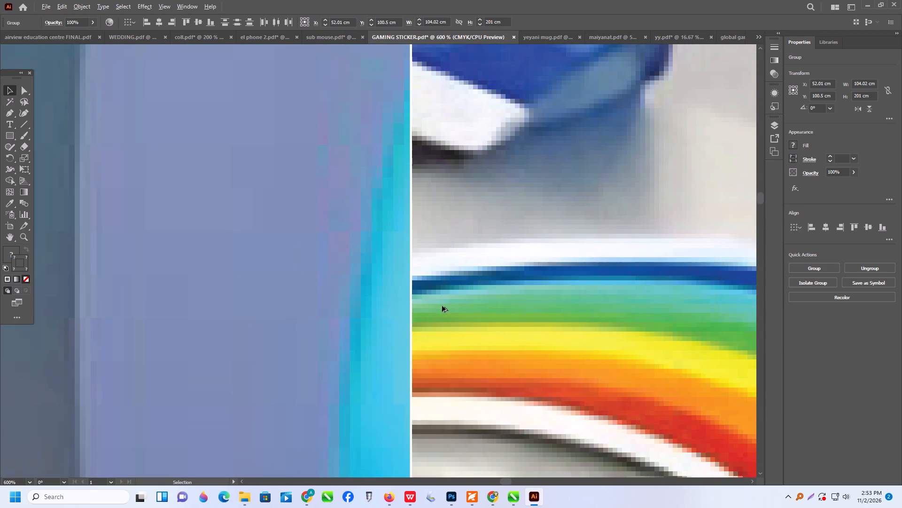
alt+scroll(431, 308, down, 11)
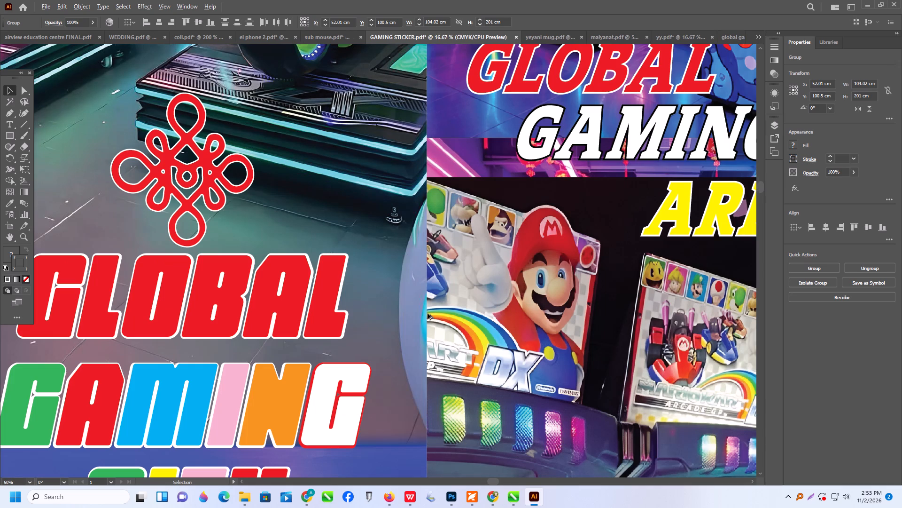
alt+scroll(336, 184, down, 2)
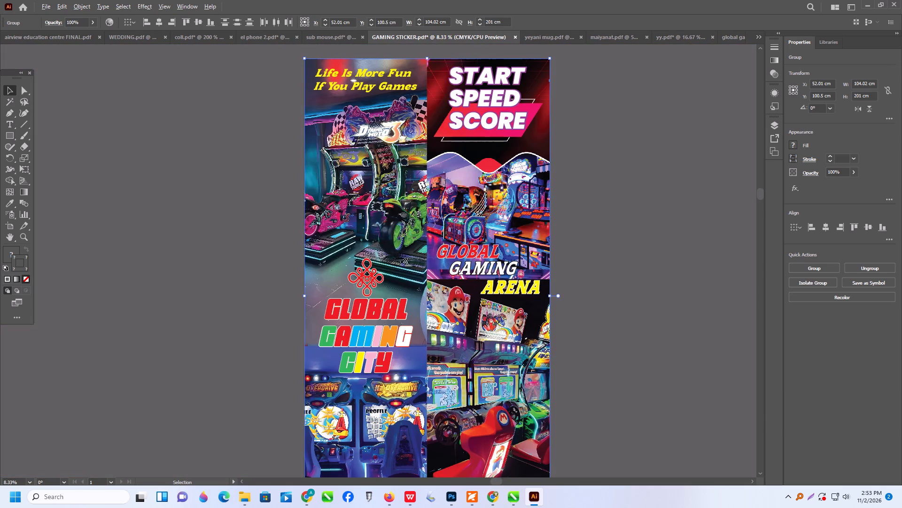
Save the document under a new name as an Adobe PDF called GAMING STICKER 104 BY 210-ALEX in the ALEKH folder.
click(46, 7)
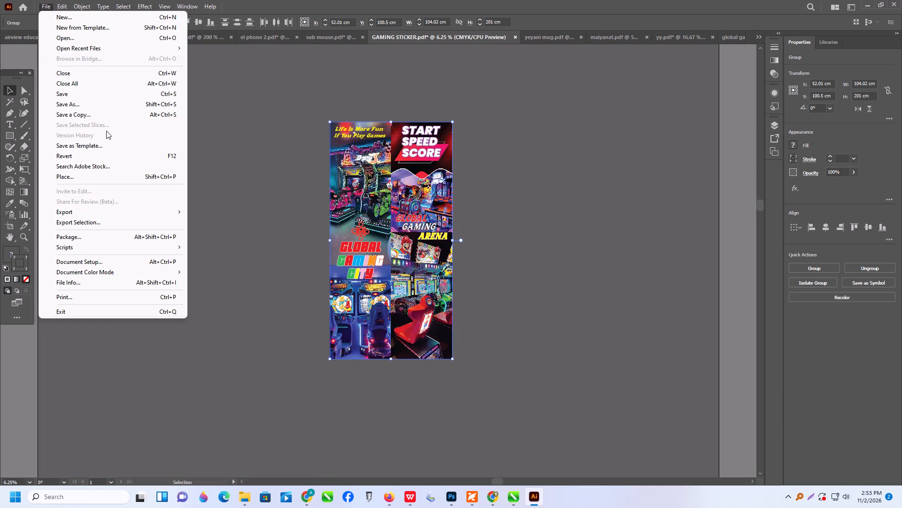
click(86, 105)
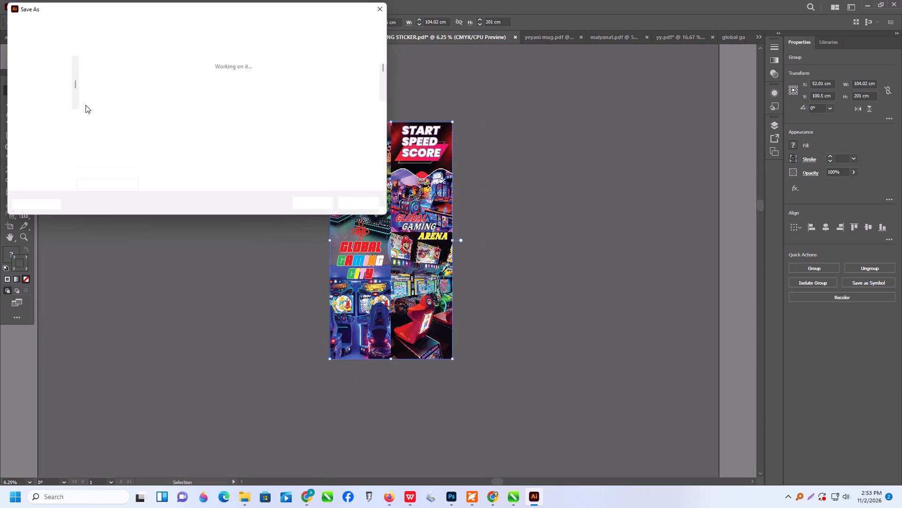
click(222, 122)
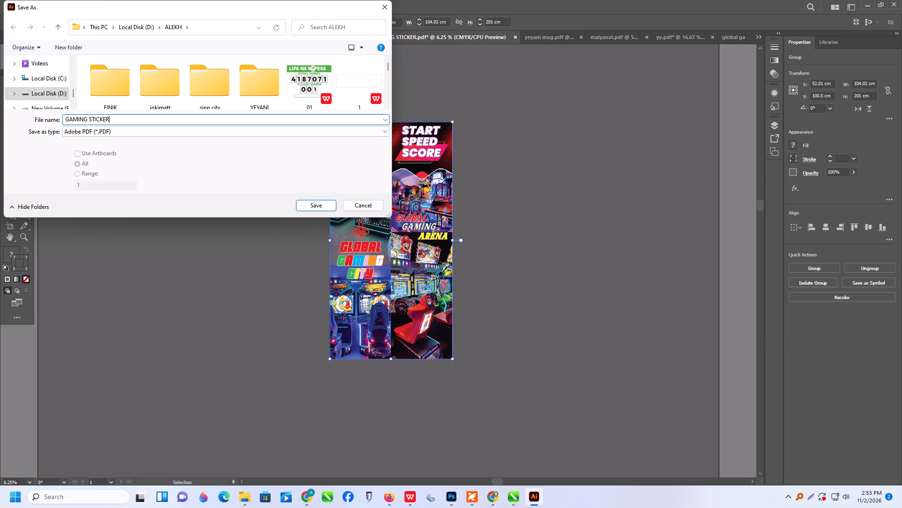
key(space)
text(104 BY)
key(space)
text(210-ALEX)
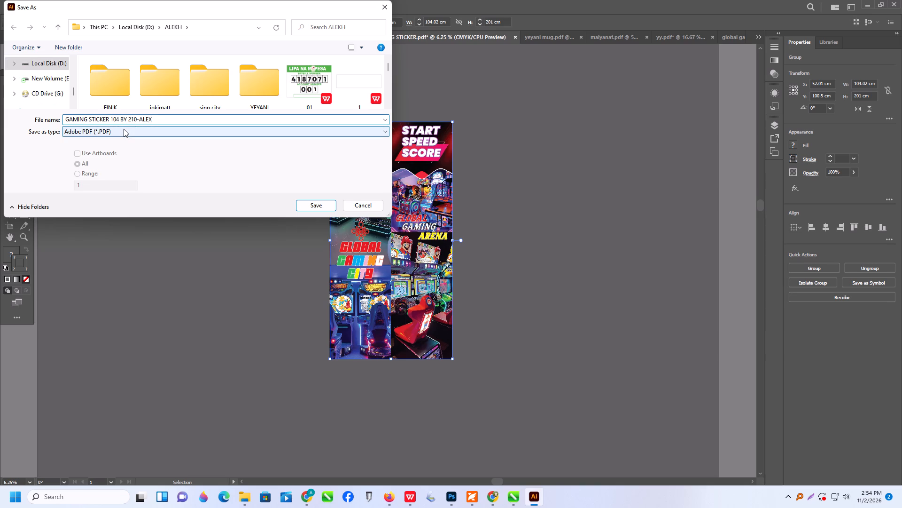
click(135, 127)
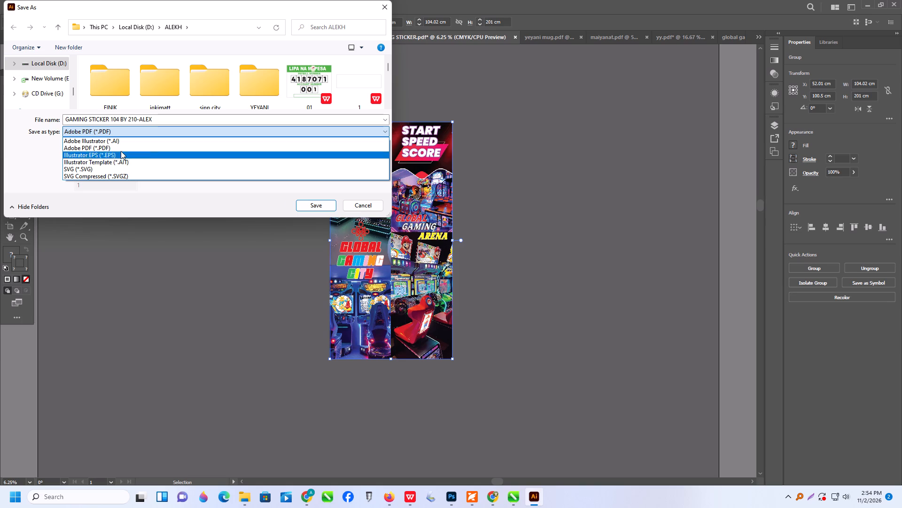
click(174, 116)
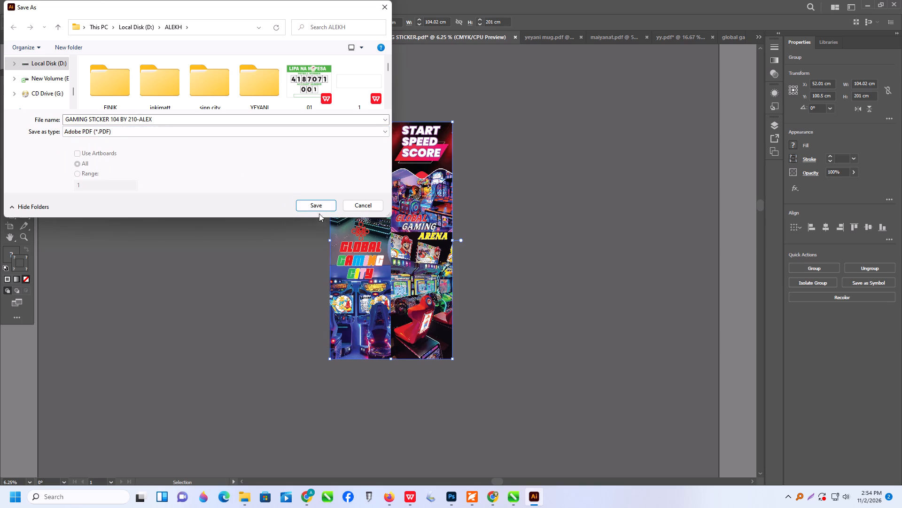
click(317, 206)
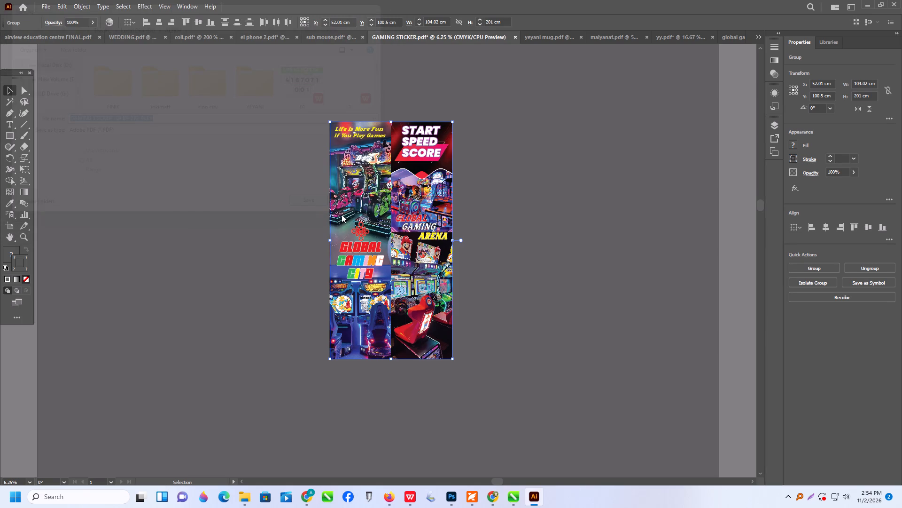
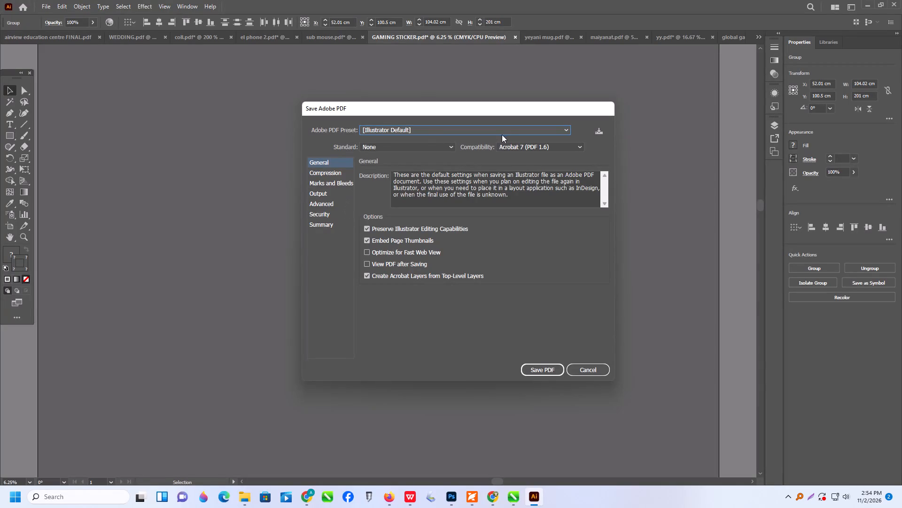
Apply the Smallest File Size PDF preset and set the standard to PDF/X-4:2010.
click(503, 134)
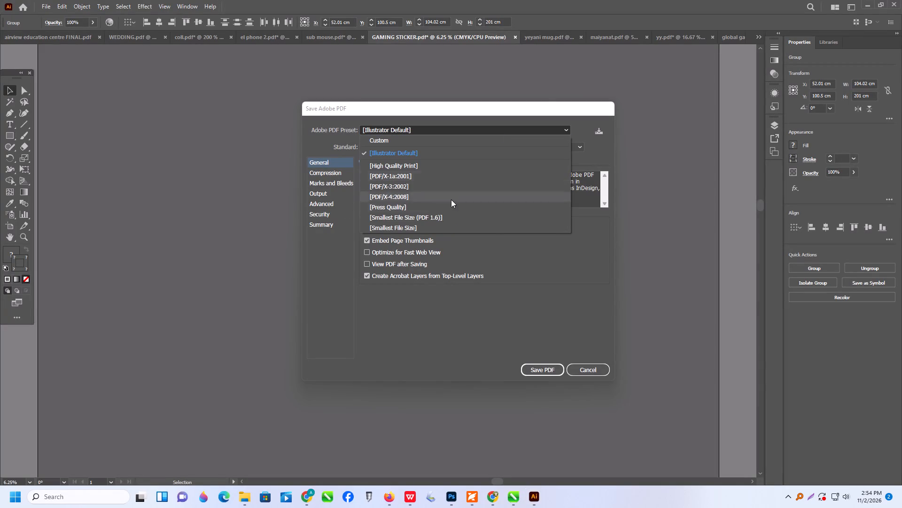
click(422, 225)
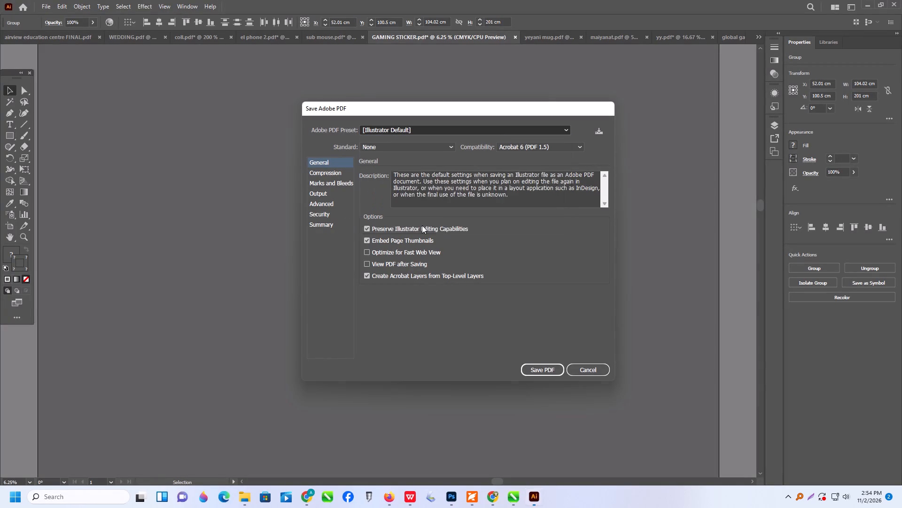
click(437, 148)
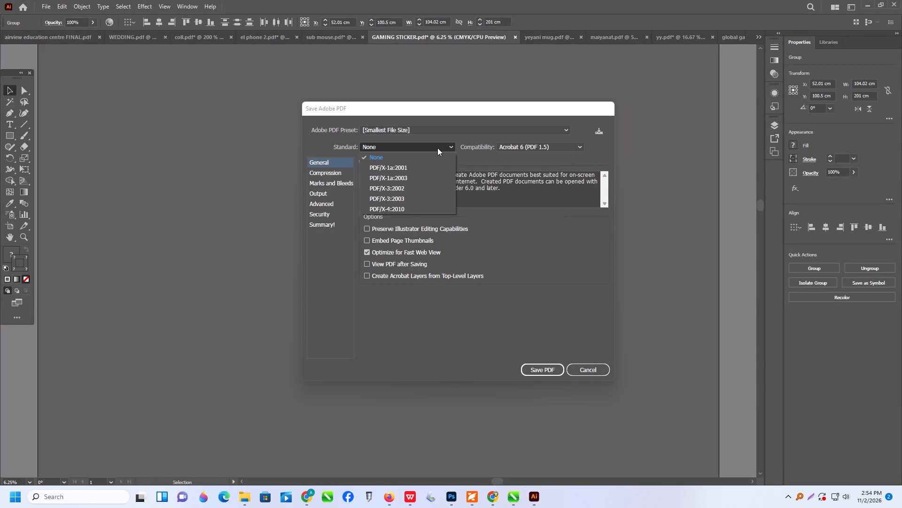
click(403, 208)
click(543, 150)
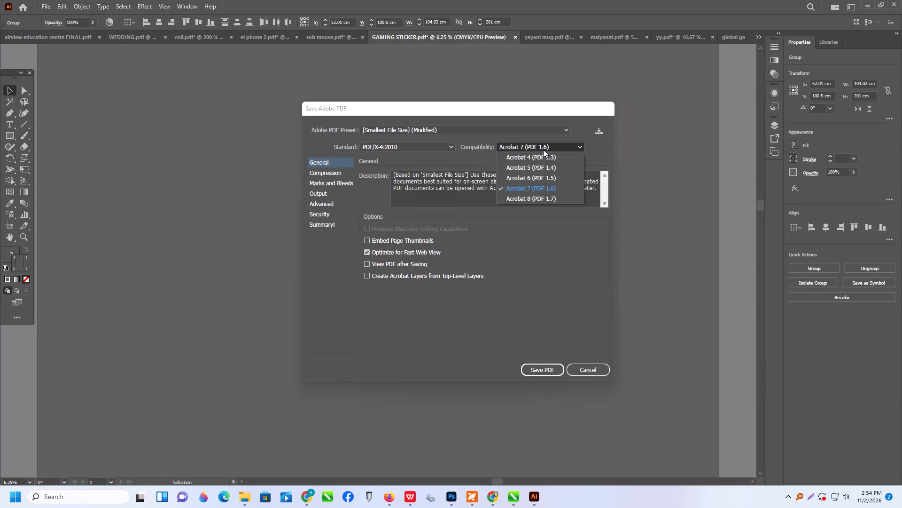
click(543, 150)
Set the compression image quality to High for both color and grayscale bitmap images.
click(336, 173)
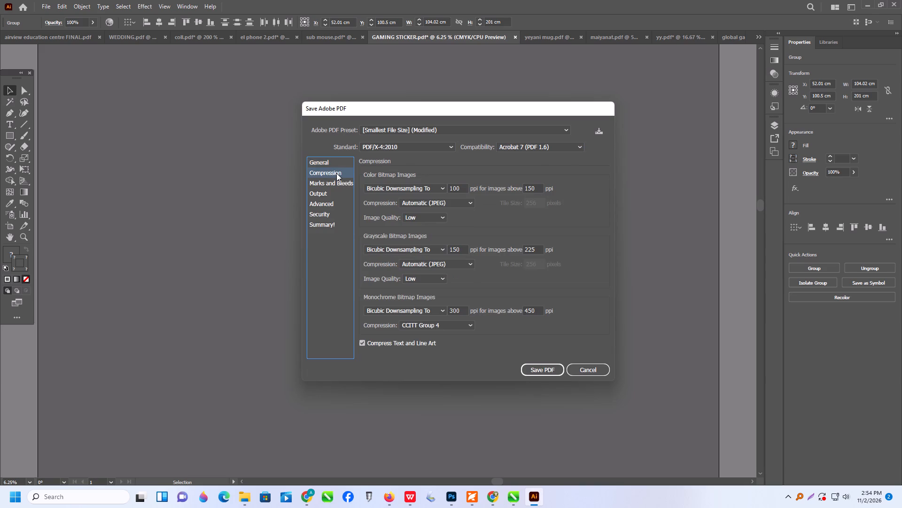
click(444, 220)
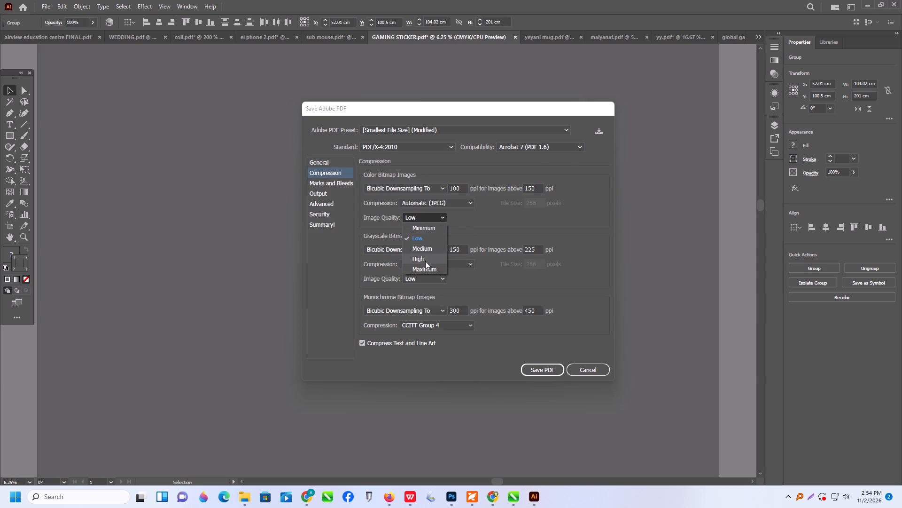
click(425, 261)
click(441, 281)
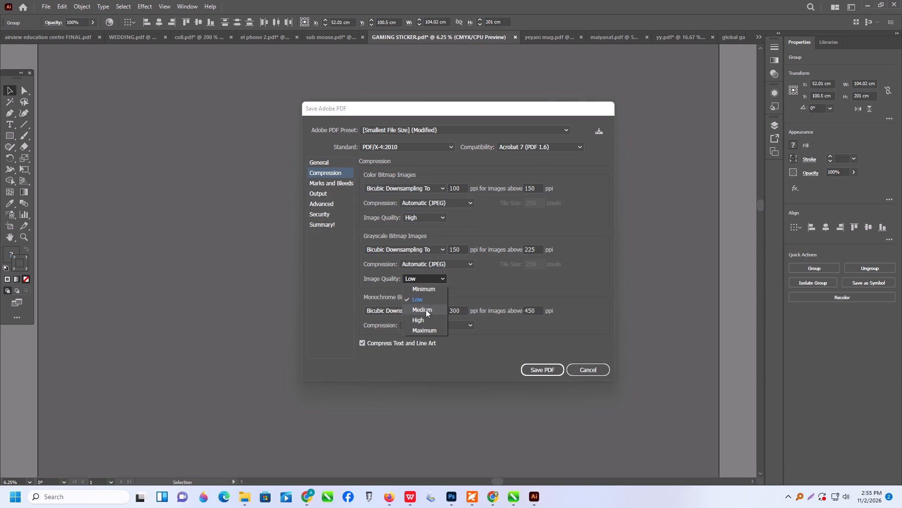
click(423, 317)
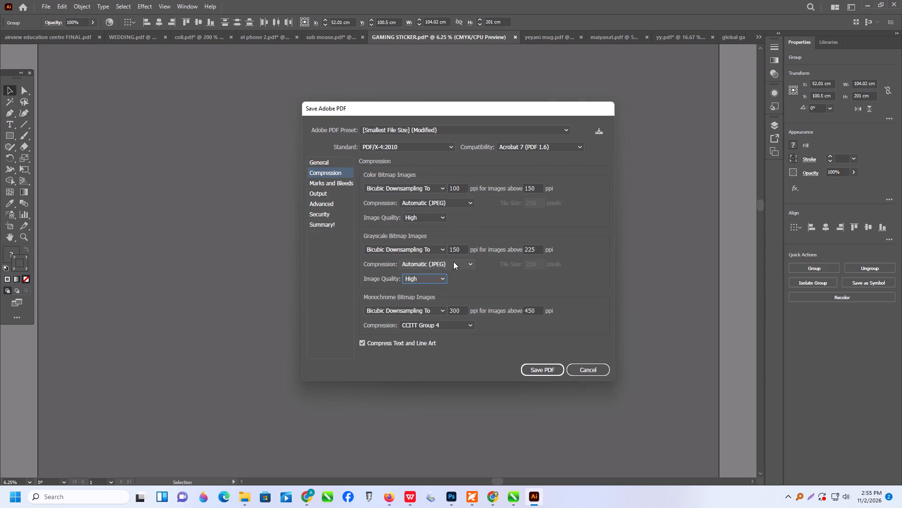
Set bicubic downsampling to 300 ppi for color and grayscale bitmap images, and save the PDF.
drag(467, 191, 353, 191)
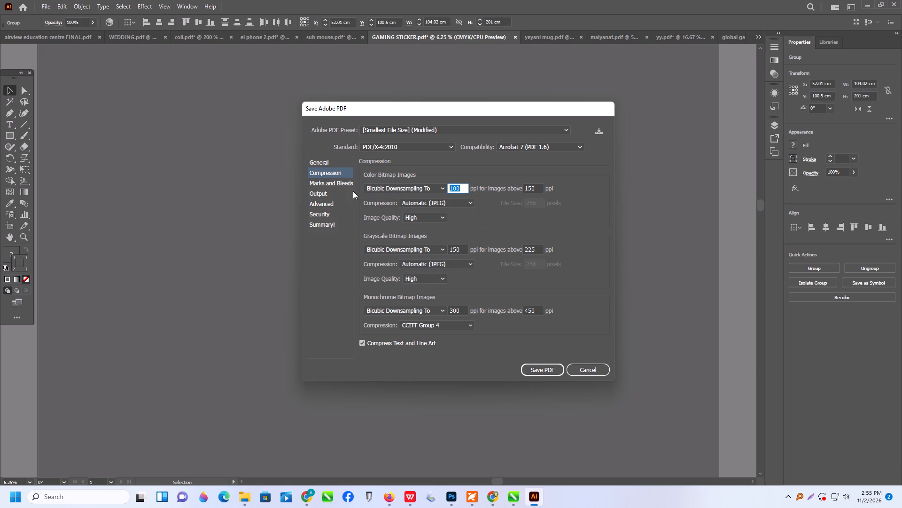
text(30)
key(0)
drag(538, 188, 499, 189)
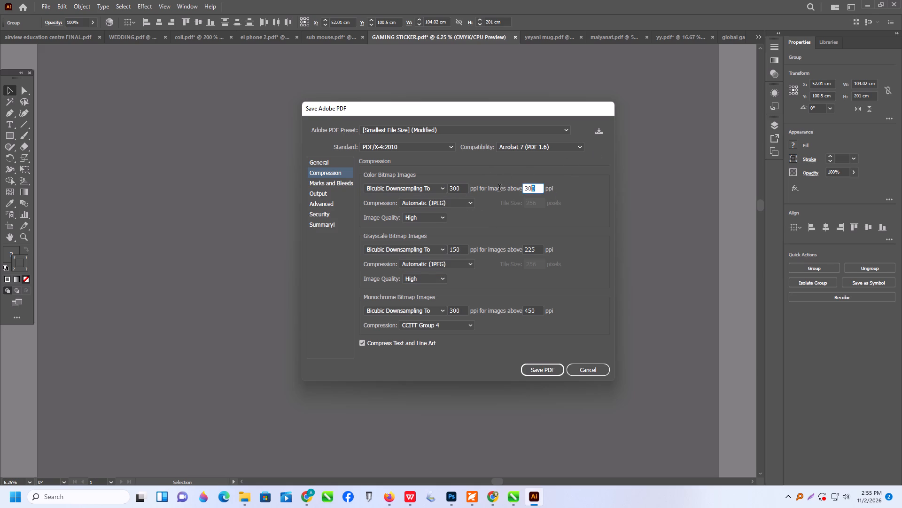
drag(499, 189, 497, 189)
drag(462, 254, 458, 248)
drag(462, 248, 427, 248)
text(300)
click(530, 248)
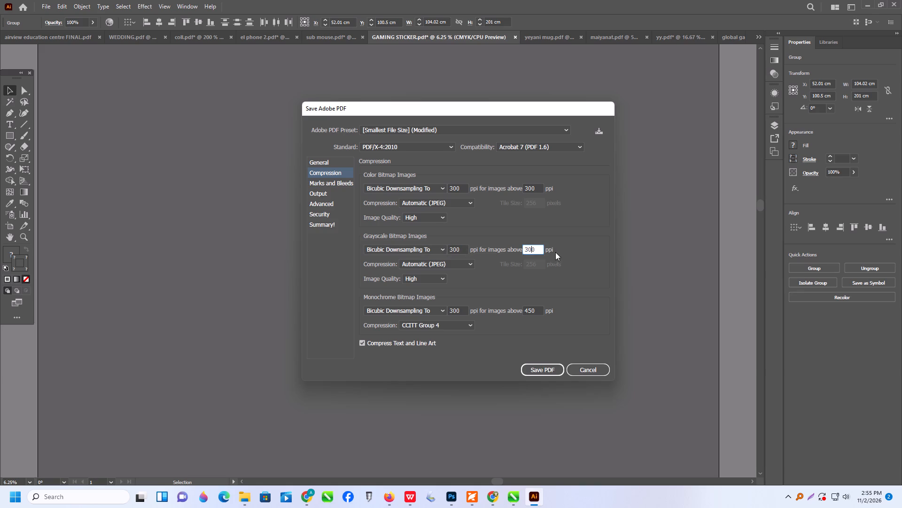
click(555, 368)
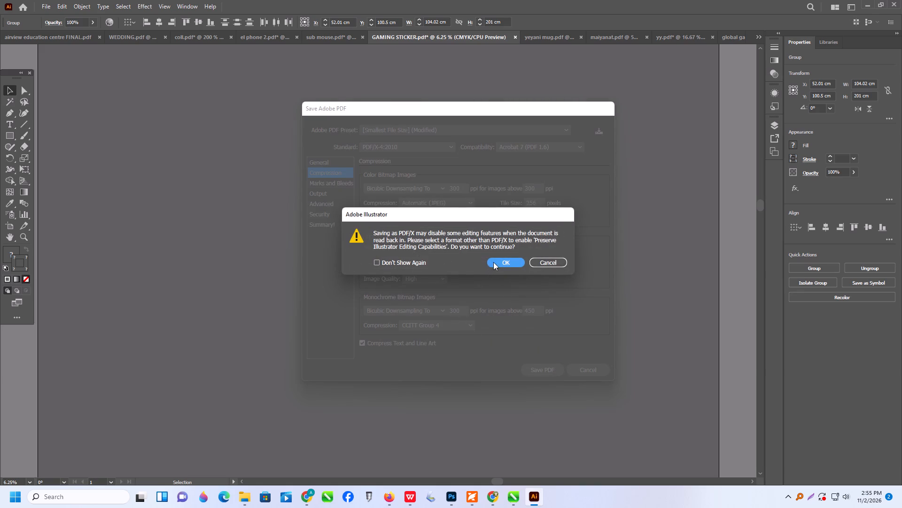
click(495, 260)
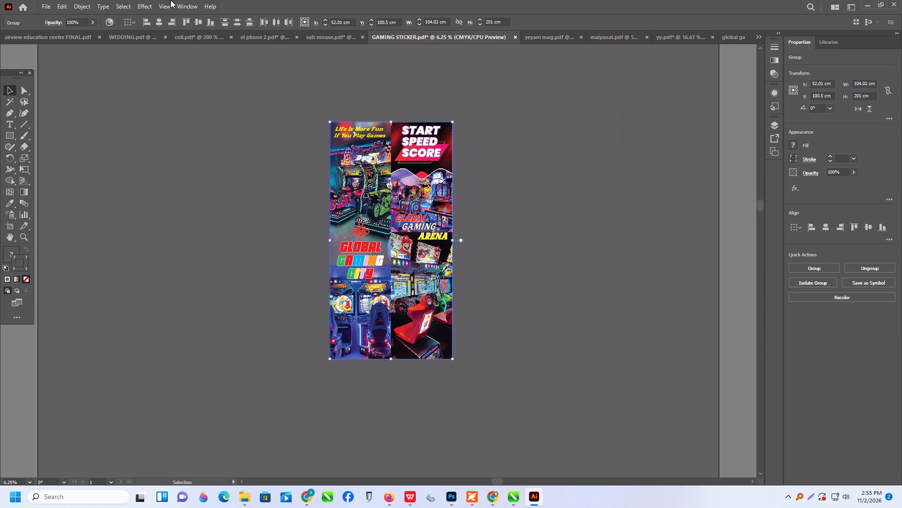
Set up an export of the banner layout in TIFF format with Use Artboards enabled for all artboards.
click(42, 3)
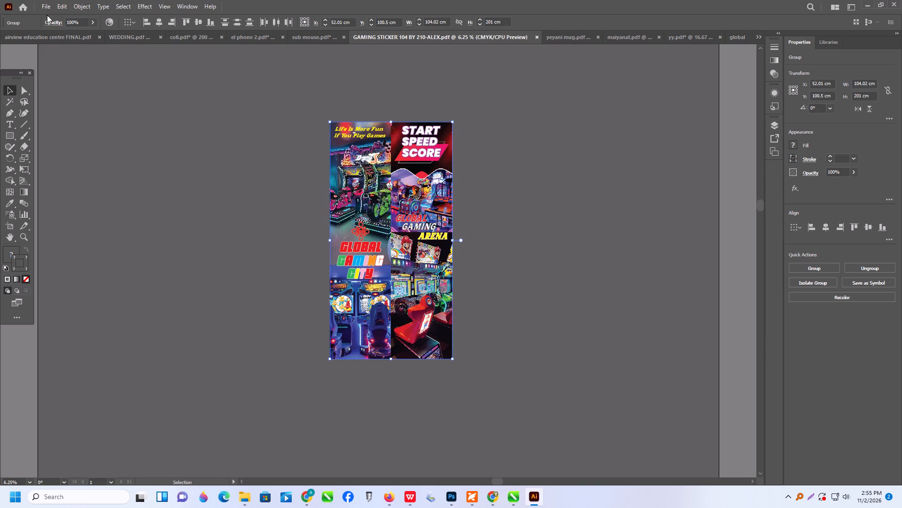
click(46, 8)
click(81, 215)
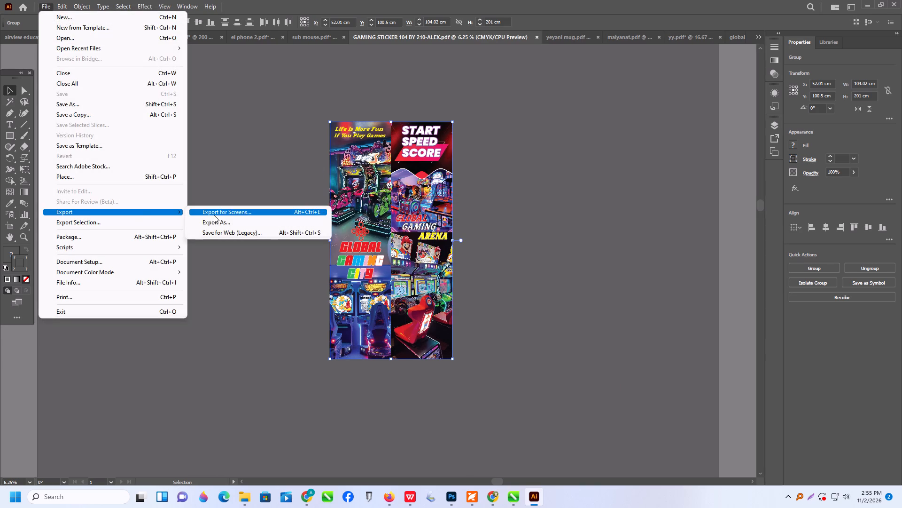
click(217, 220)
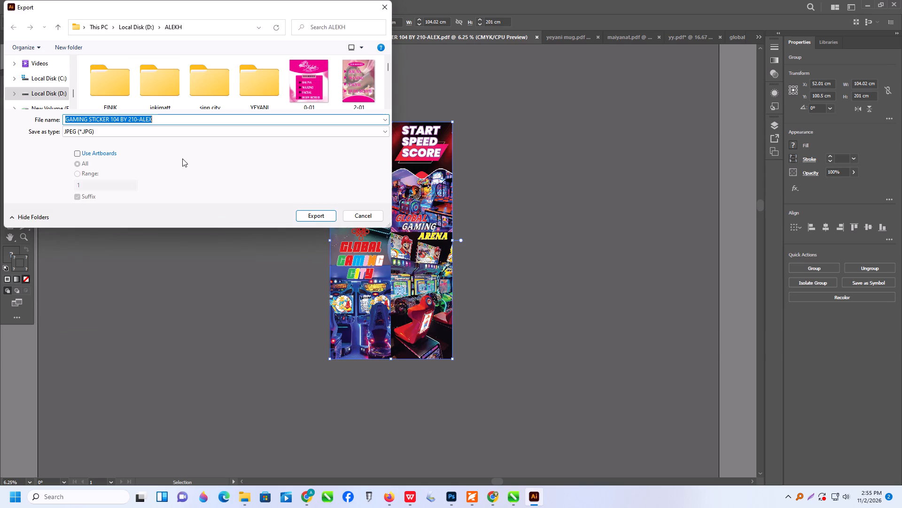
click(81, 151)
click(94, 131)
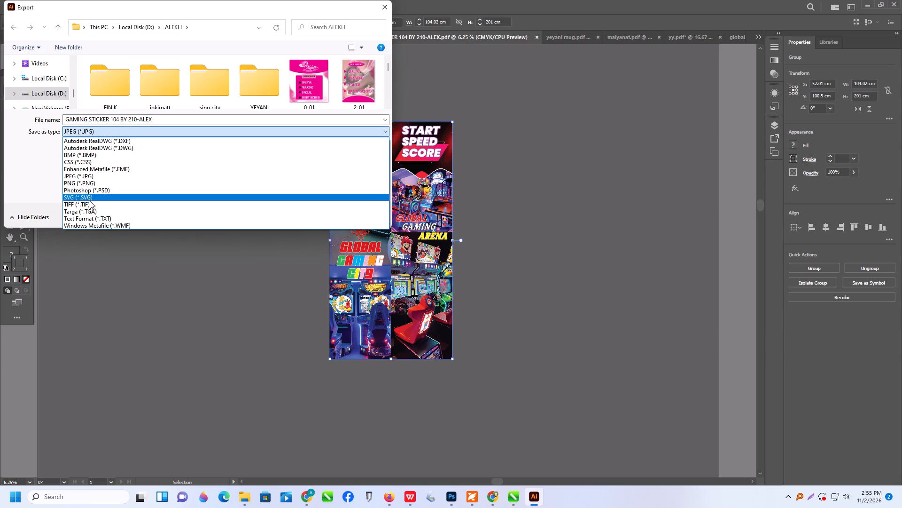
click(90, 201)
Export the TIFF to the 2.11.2026 folder in largeformat on the LARGEFORMAT network computer, using CMYK at Medium (150 ppi).
scroll(51, 118, down, 3)
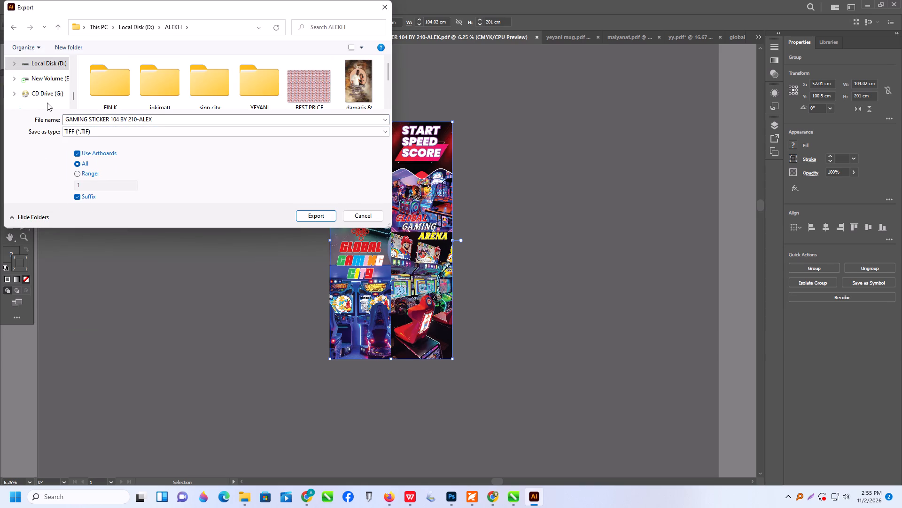
scroll(46, 99, down, 2)
double_click(45, 99)
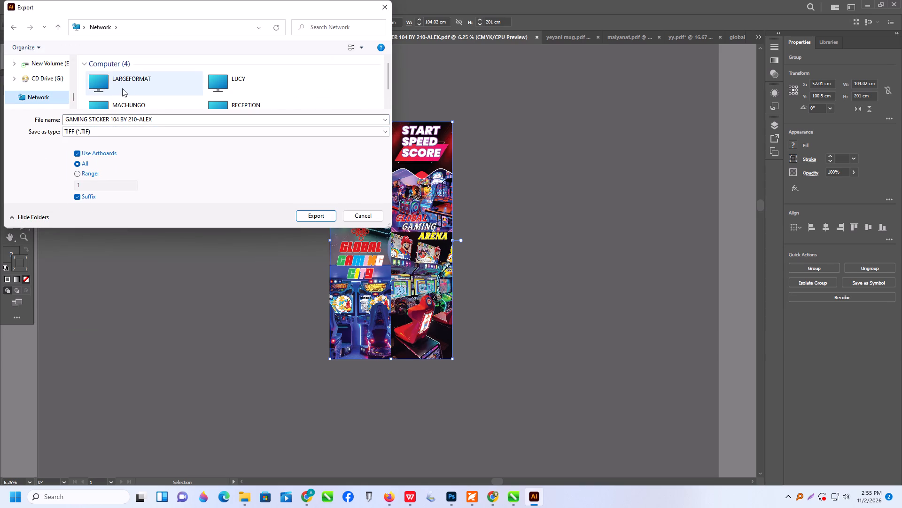
double_click(129, 87)
double_click(129, 91)
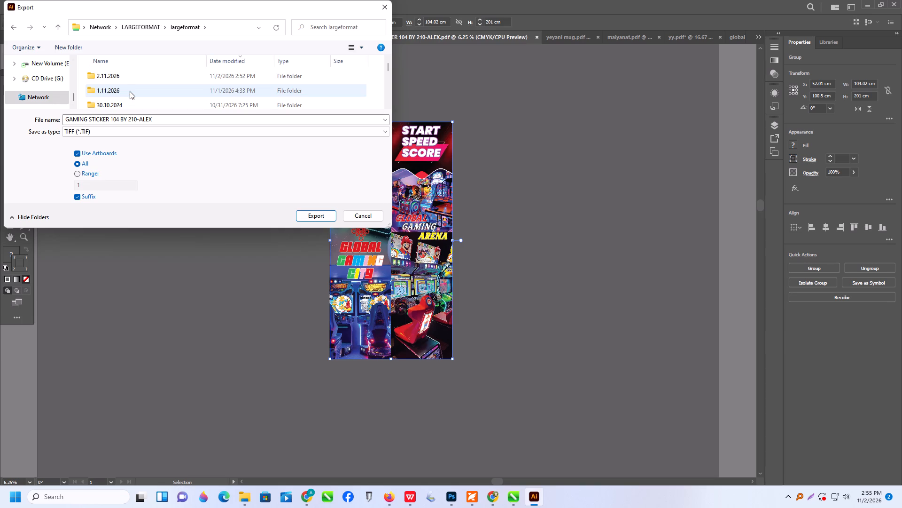
double_click(126, 79)
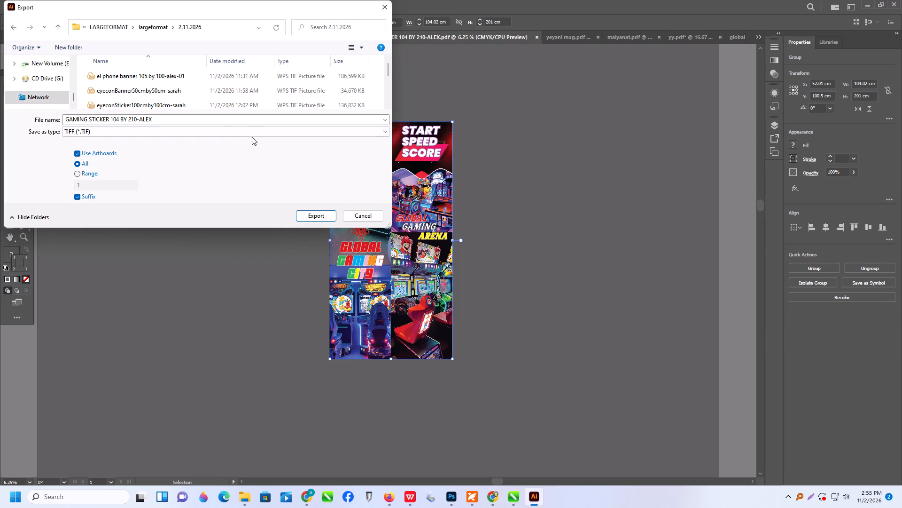
click(318, 215)
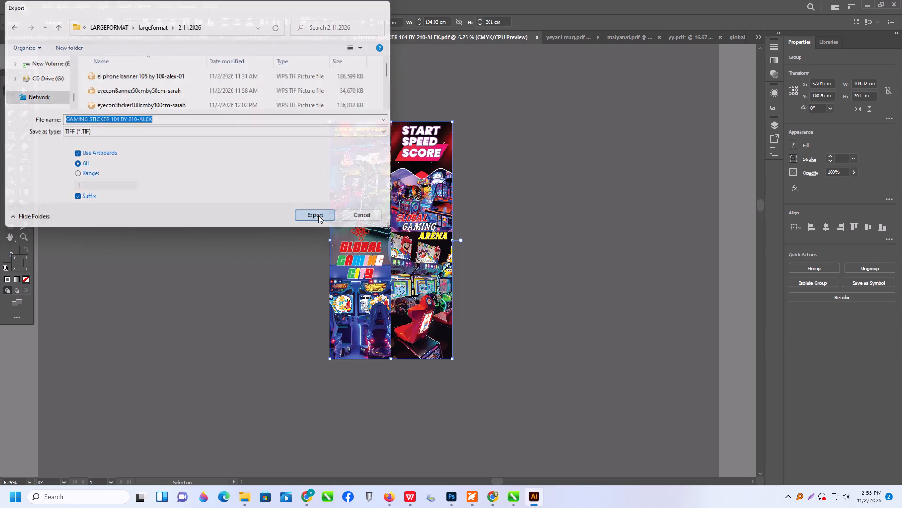
click(447, 281)
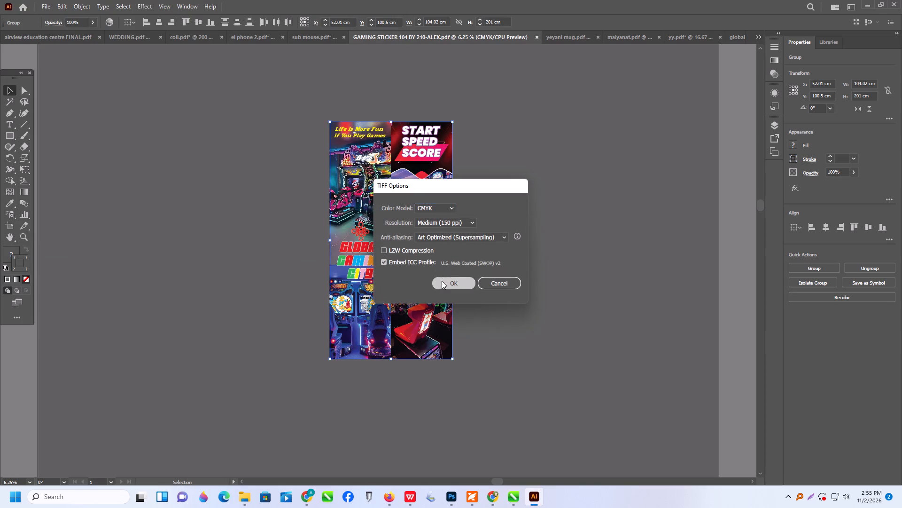
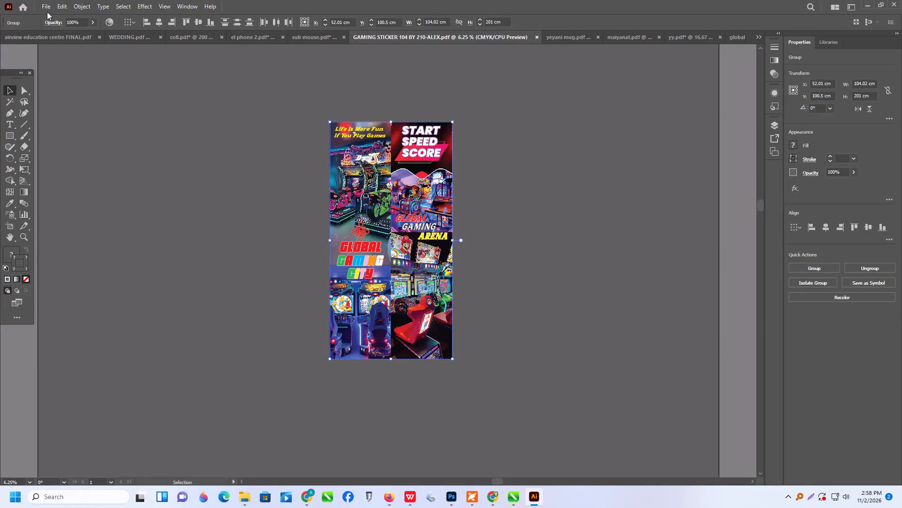
Export the banner layout again as a TIFF named GAMING ONEWAY 104 BY 210-ALEX in the 2.11.2026 folder, with Use Artboards enabled for all.
click(48, 12)
click(41, 1)
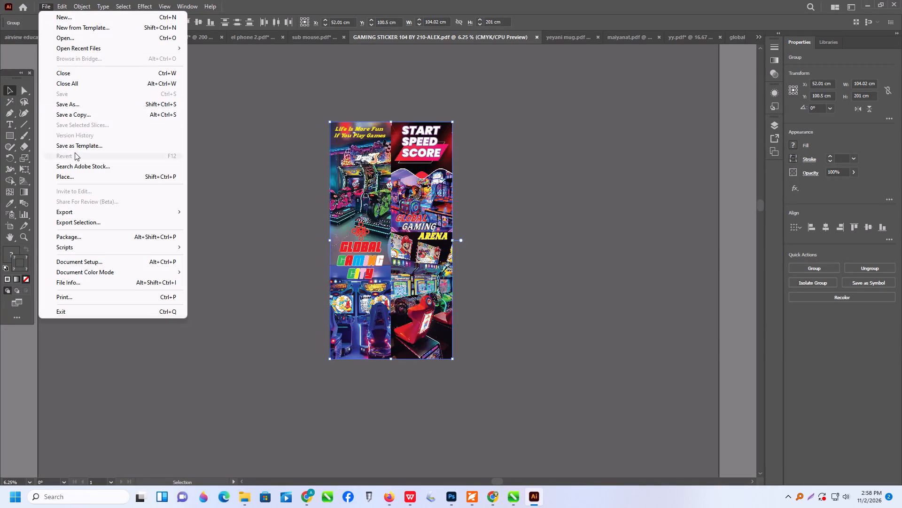
click(80, 213)
click(271, 220)
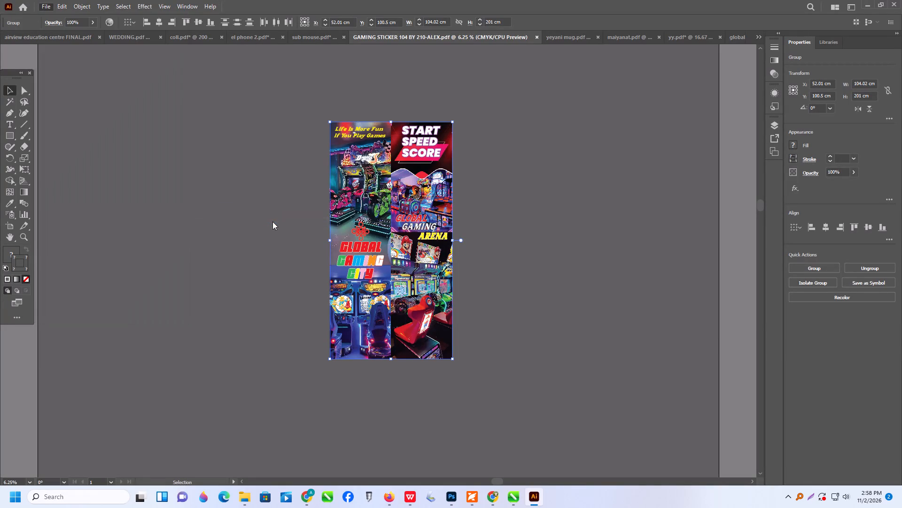
double_click(101, 117)
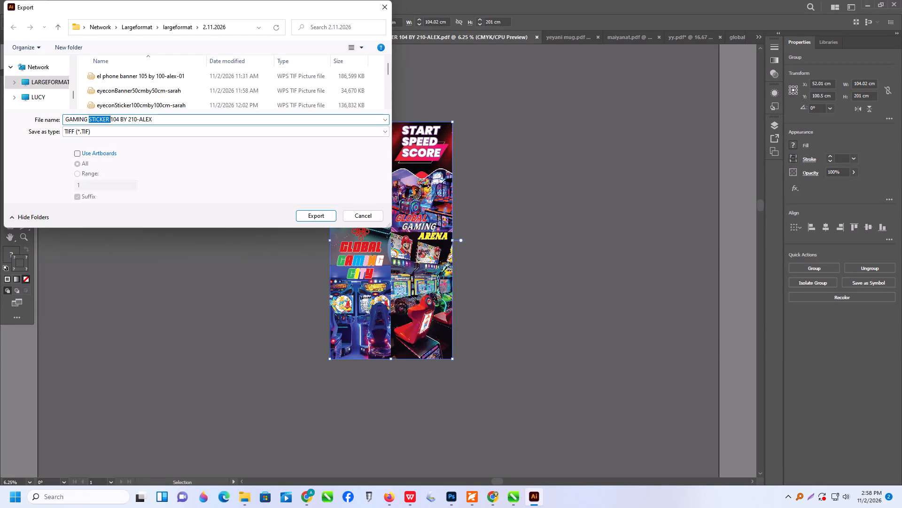
text(ONE)
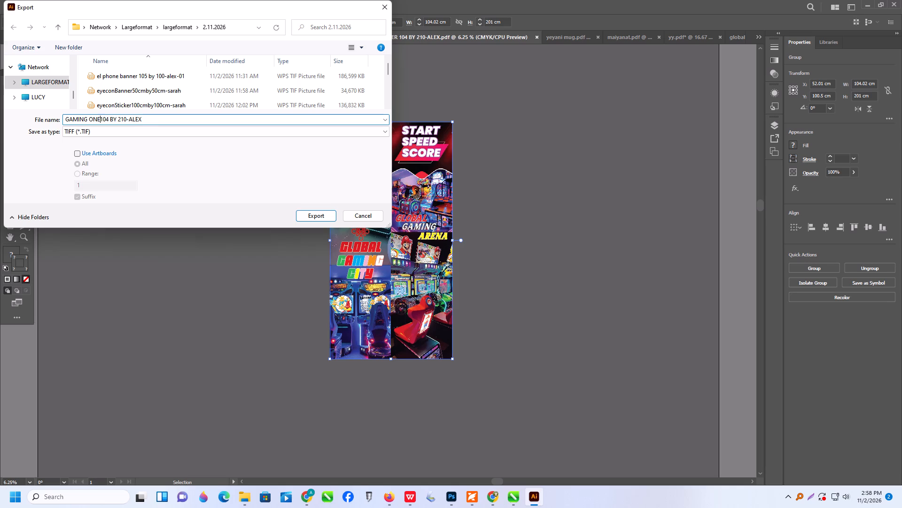
text(WAY)
key(space)
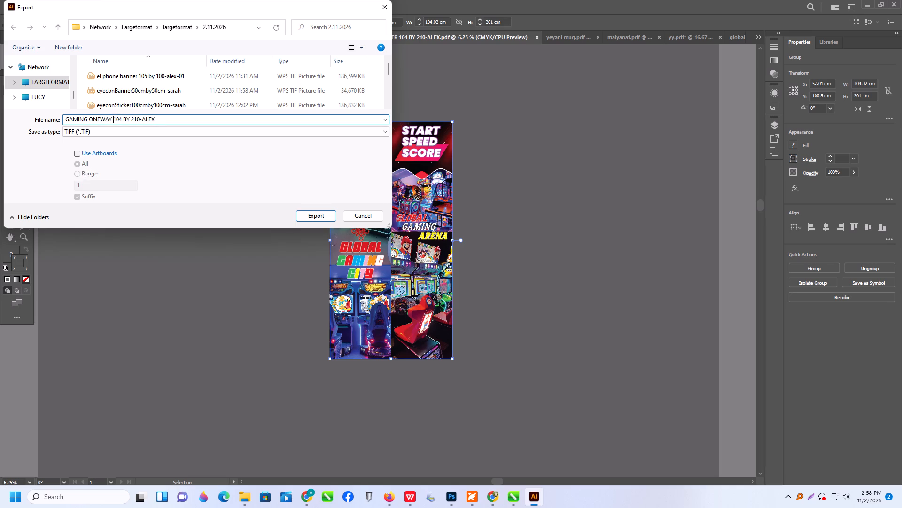
click(79, 158)
click(318, 214)
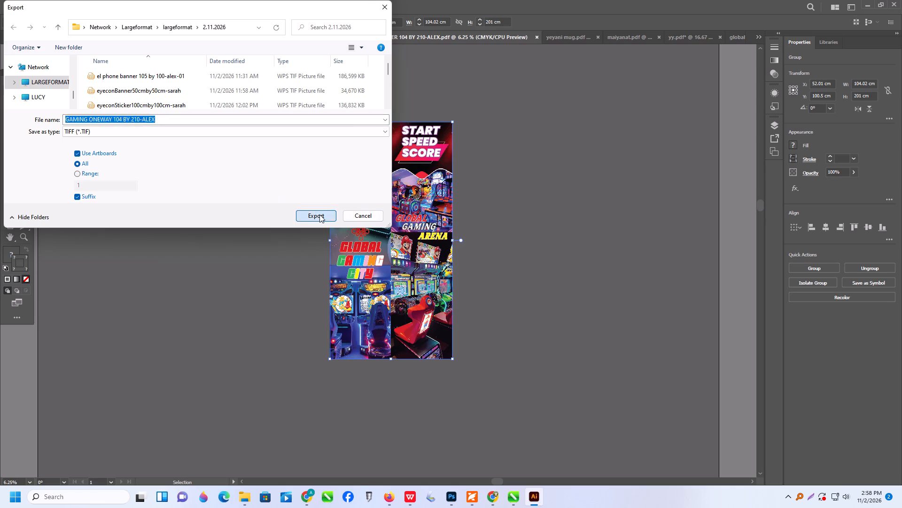
click(439, 280)
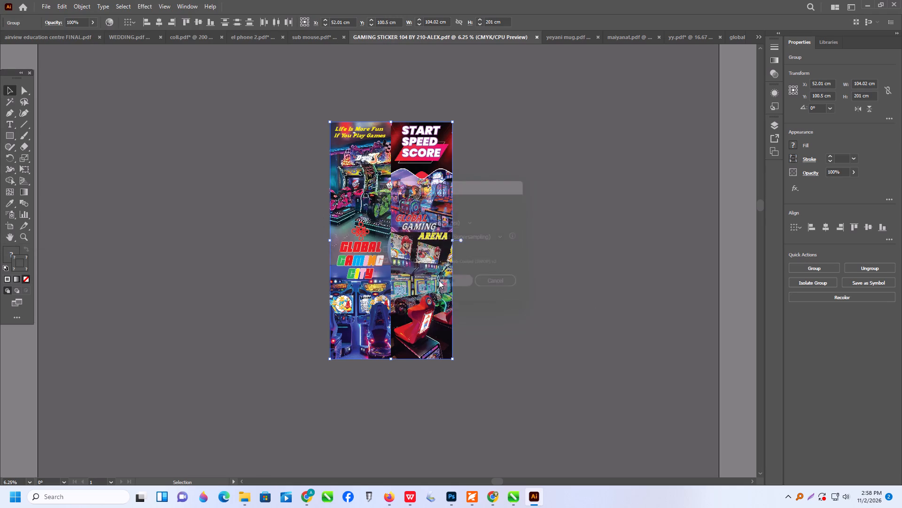
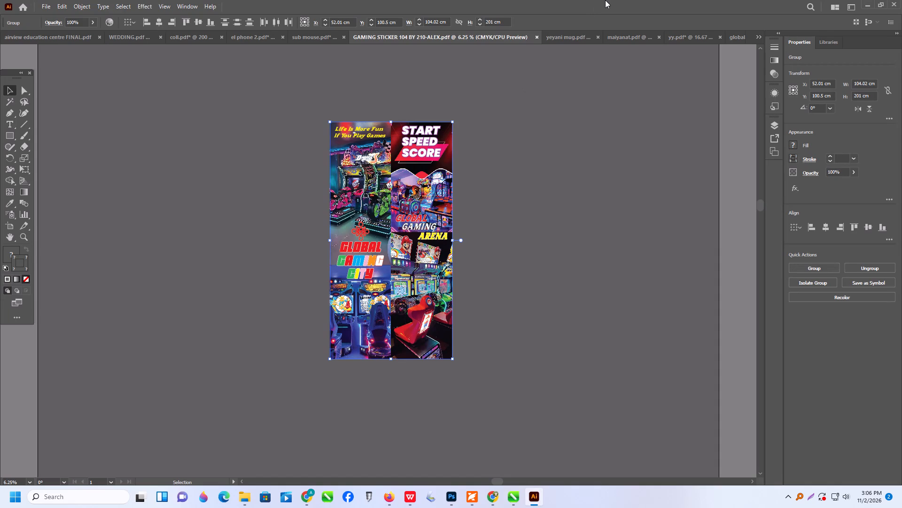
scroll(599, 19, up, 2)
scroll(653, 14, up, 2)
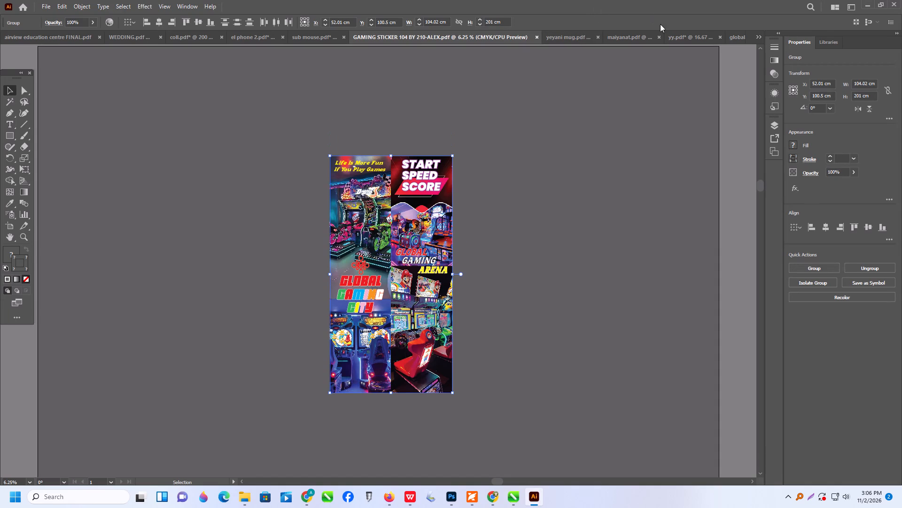
In maiyanat.pdf, break the MAIYANAT BEAUTY COLLEGE text on the back of the T-shirt so COLLEGE starts a second line.
click(632, 38)
click(570, 148)
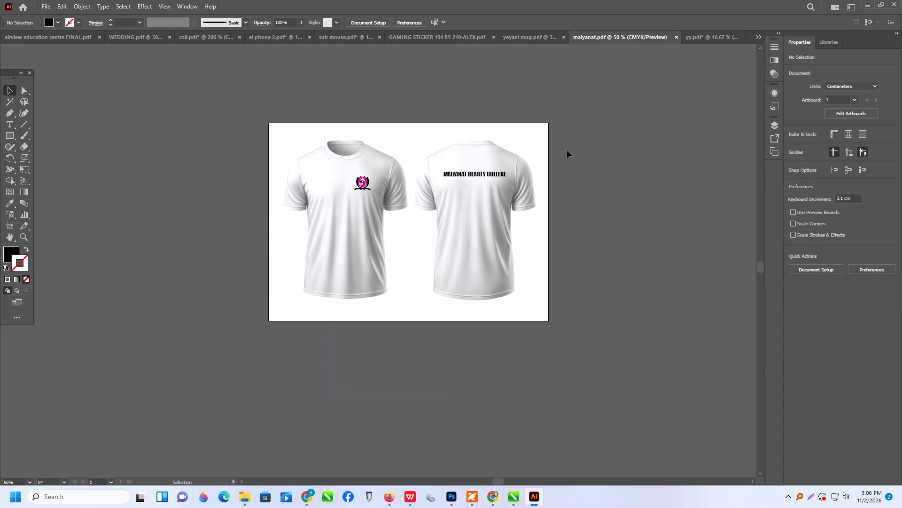
alt+scroll(483, 177, up, 3)
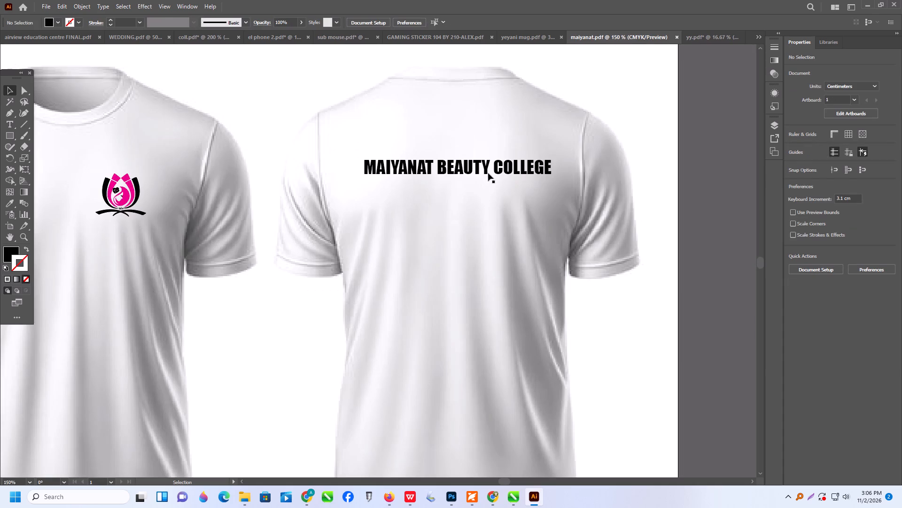
click(488, 173)
triple_click(491, 171)
double_click(491, 171)
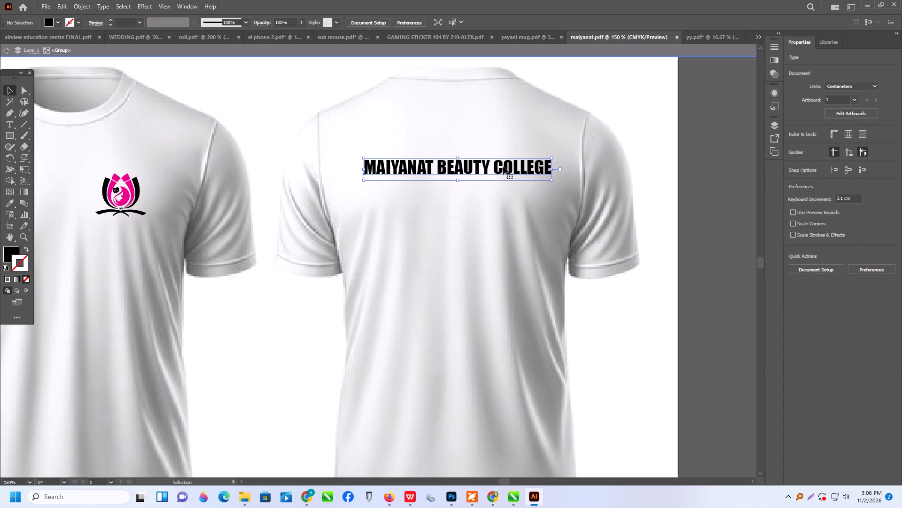
triple_click(495, 168)
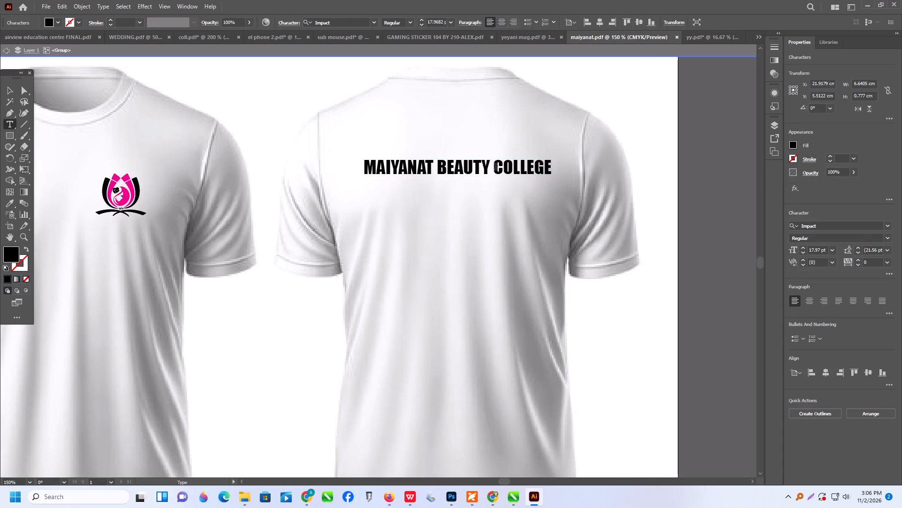
key(Return)
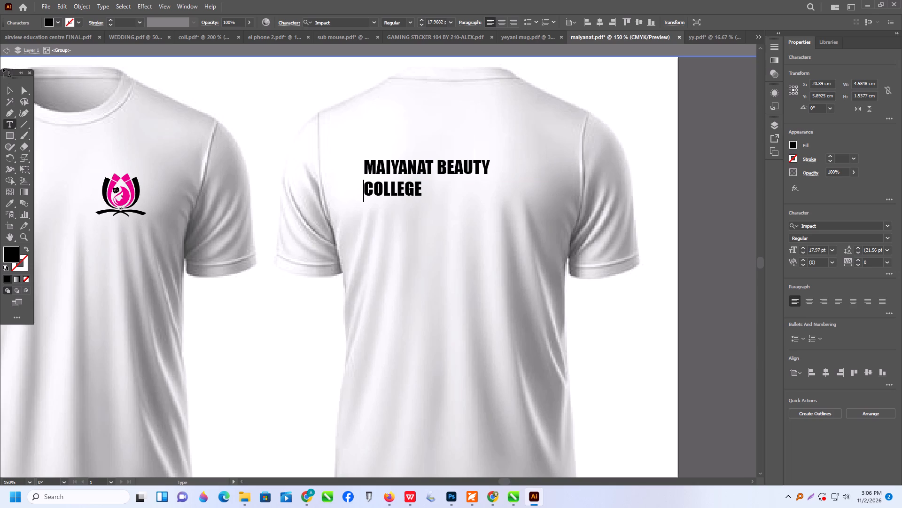
Centre-align the two-line college name and shift it toward the middle of the shirt's back.
click(9, 90)
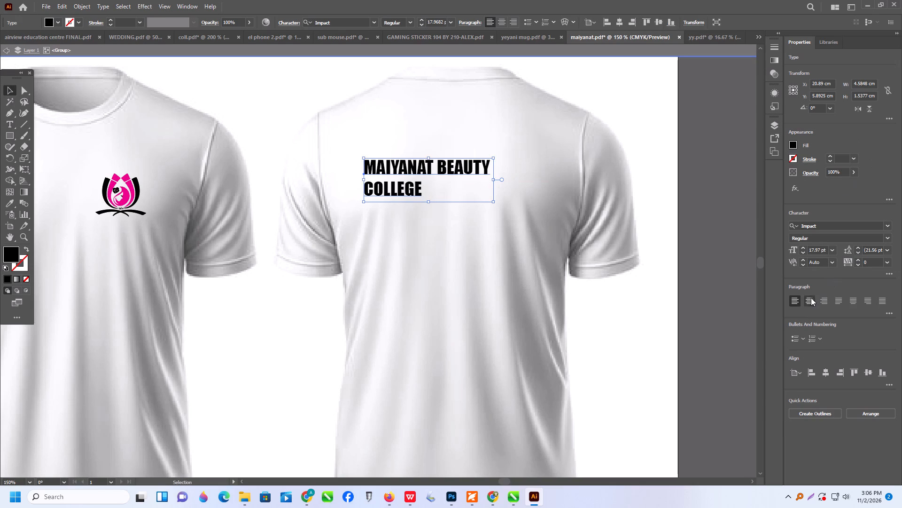
click(811, 298)
drag(378, 194, 454, 195)
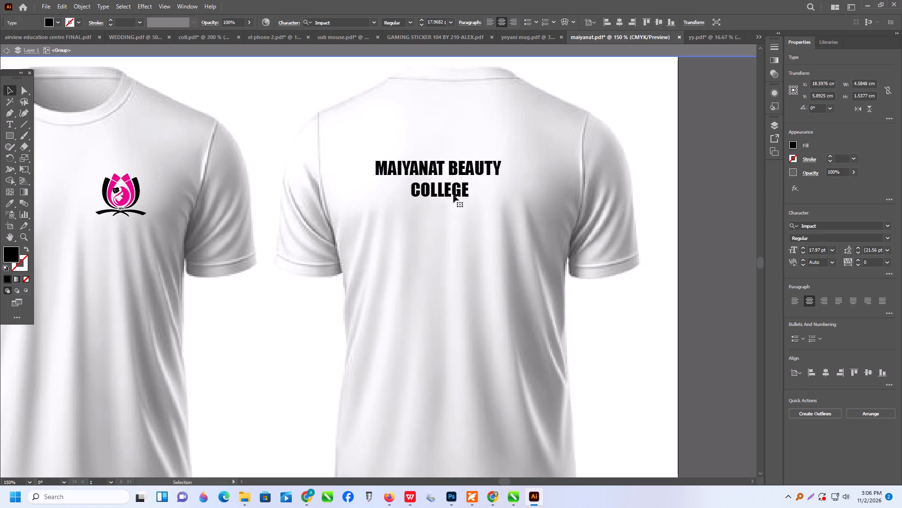
Enlarge the college name proportionally to about 25.7 pt, recentre it across the shirt's upper back, and leave group isolation.
shift+drag(505, 204, 562, 239)
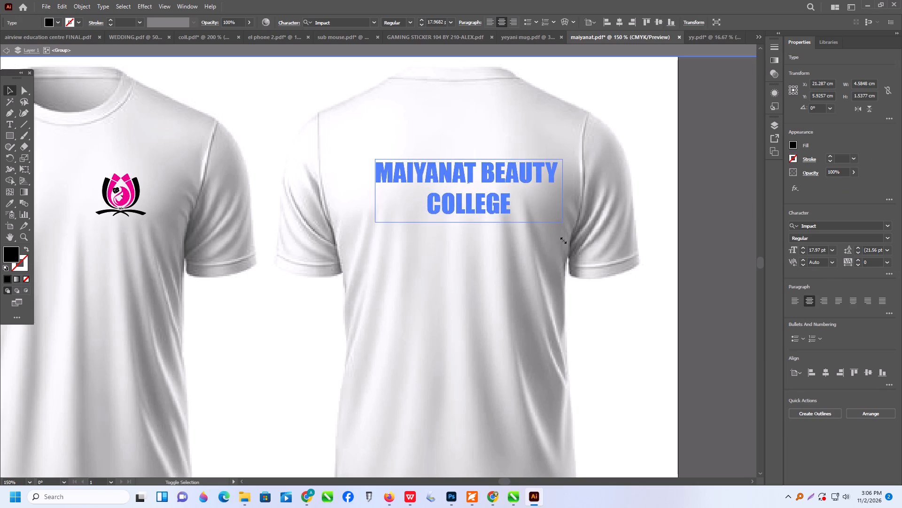
shift+drag(562, 239, 560, 238)
drag(496, 210, 487, 206)
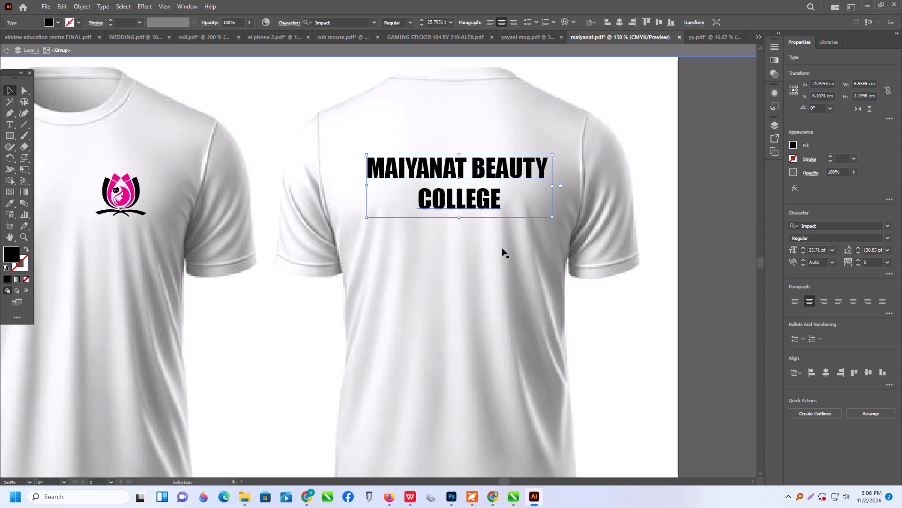
alt+scroll(504, 252, down, 3)
scroll(502, 257, down, 2)
triple_click(623, 222)
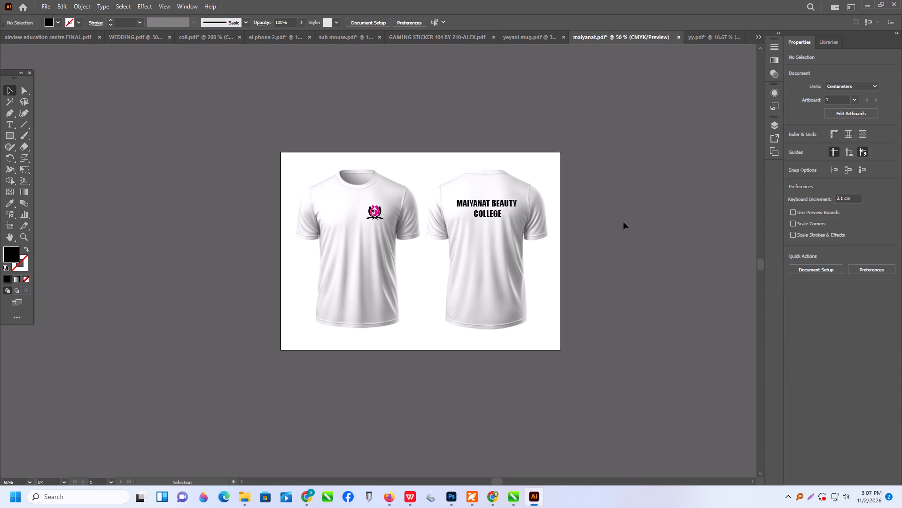